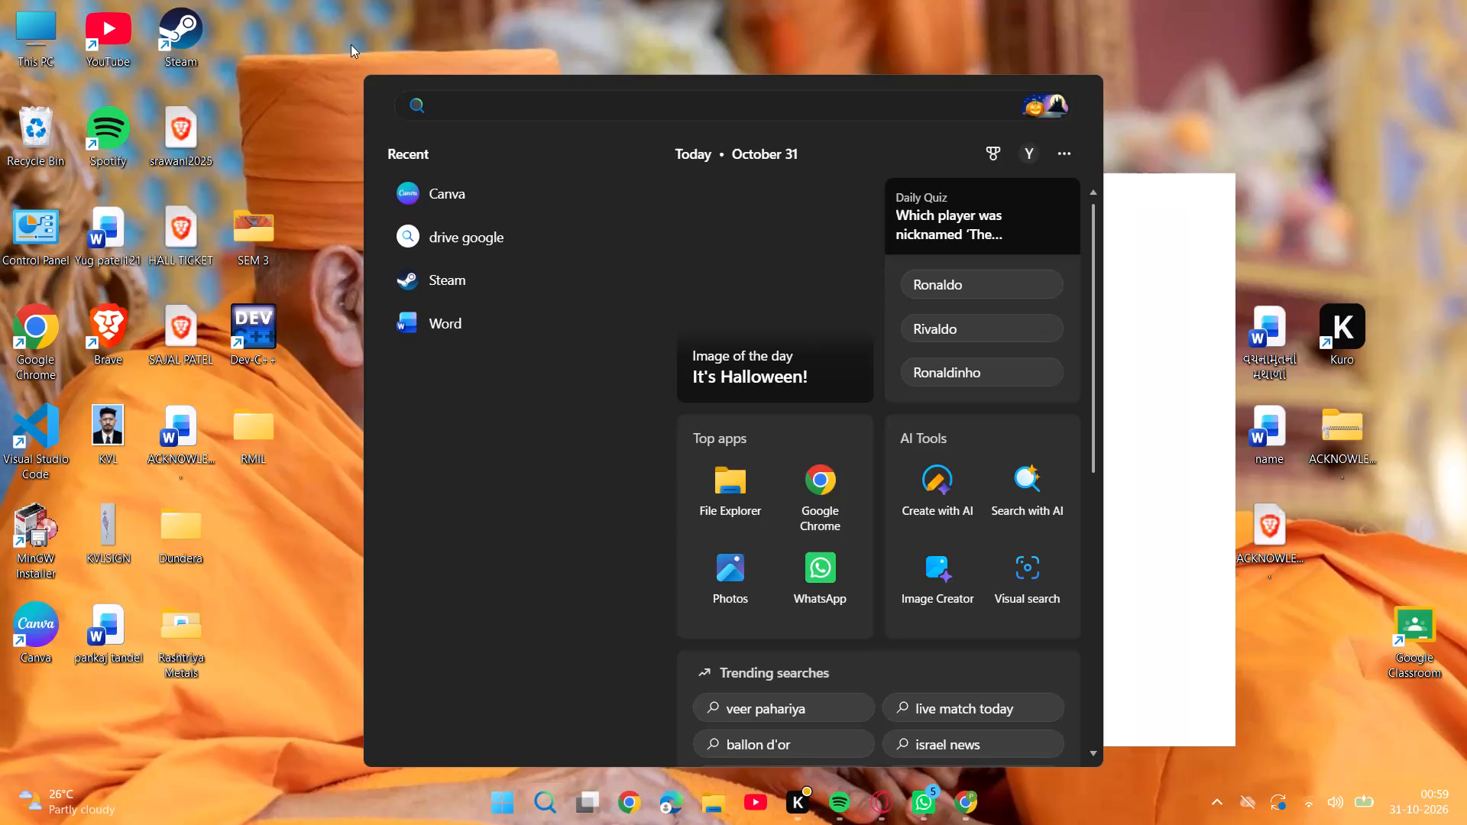
# Open Canva and maximise its window.
pyautogui.click(420, 199)
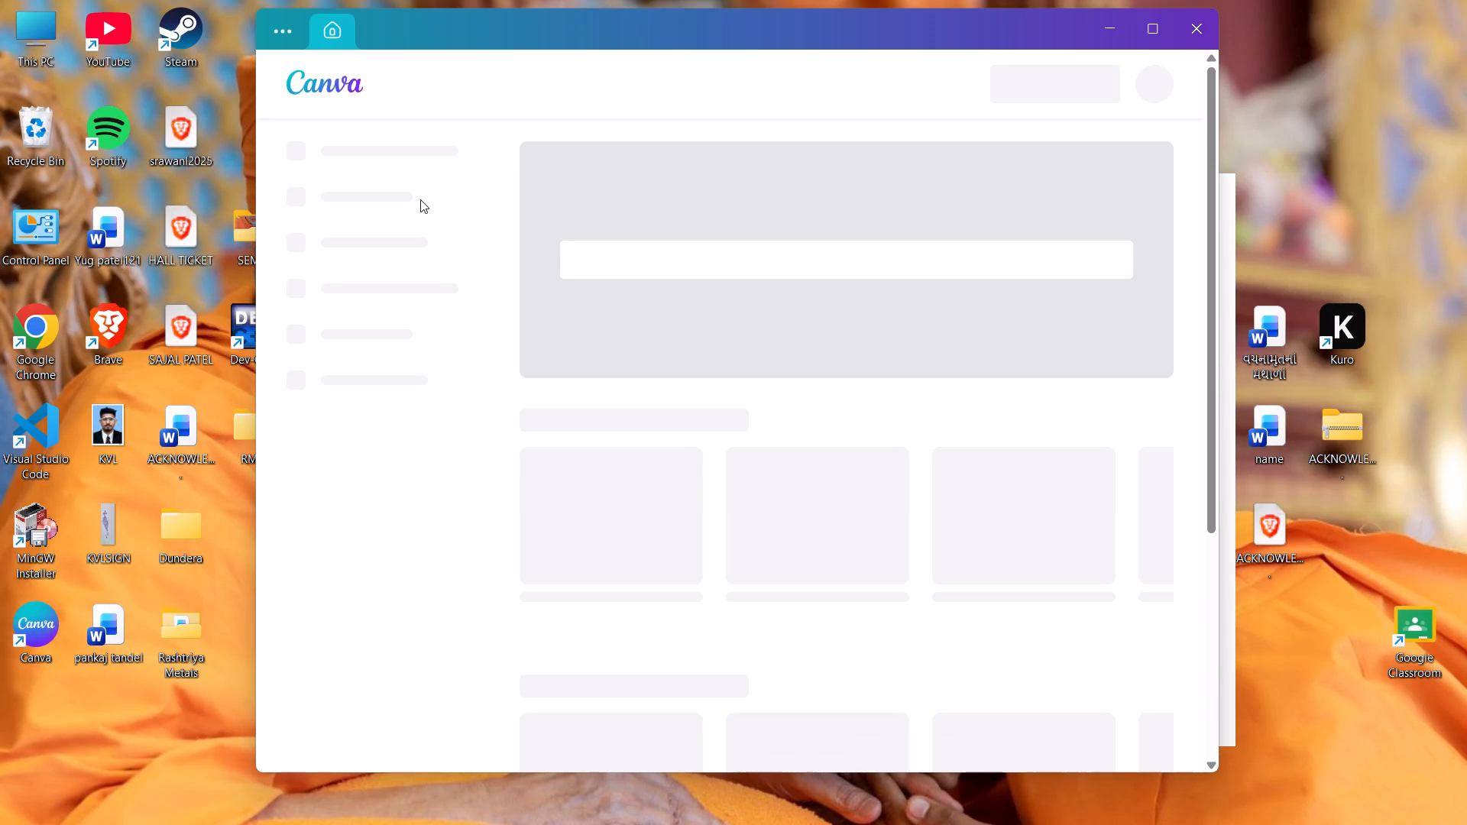
pyautogui.click(1154, 37)
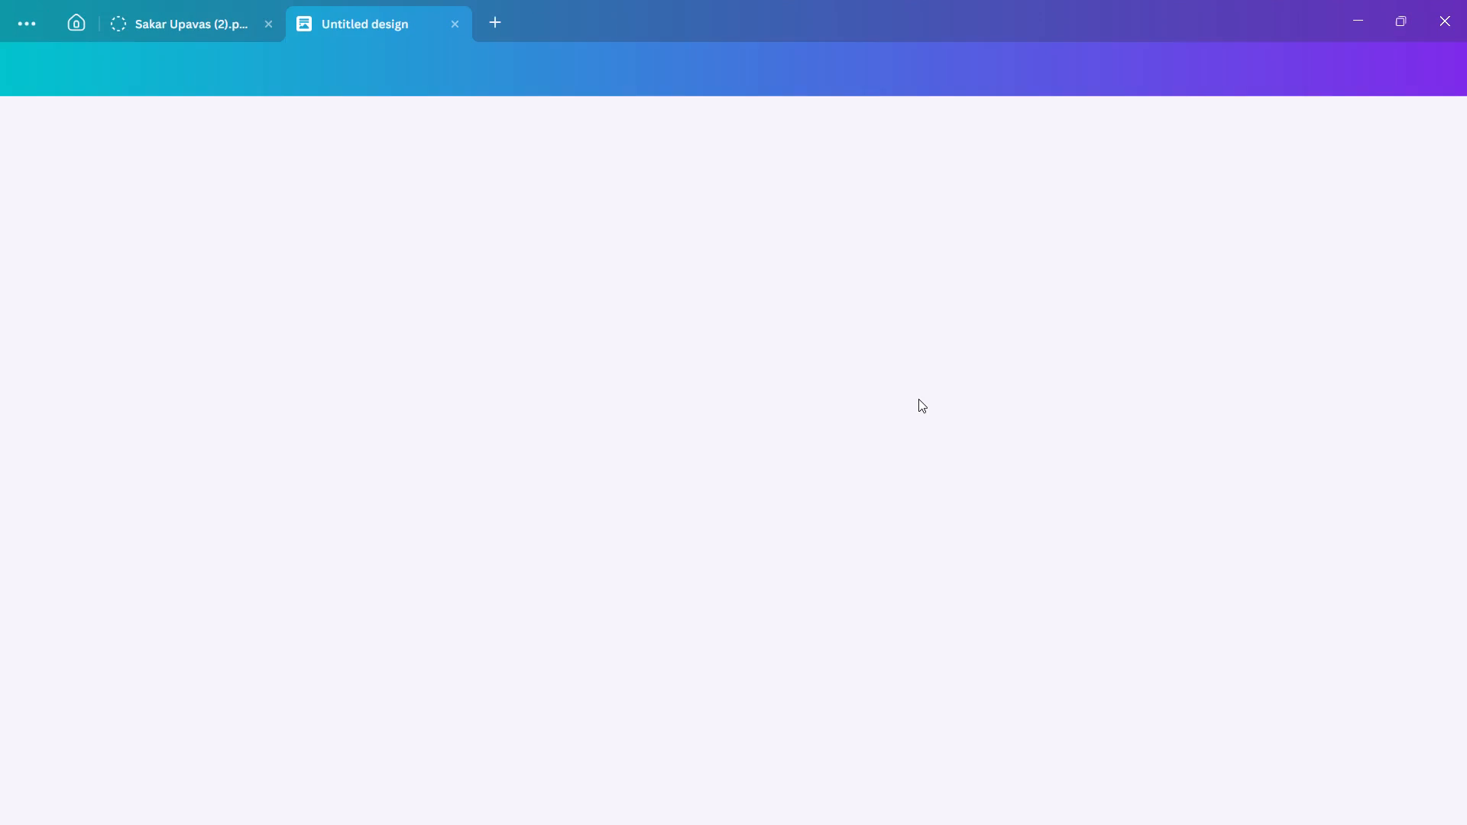
# Close the Sakar Upavas (2).pdf design, keeping the untitled Doc (Digital) design open.
pyautogui.scroll(-1, 921, 390)
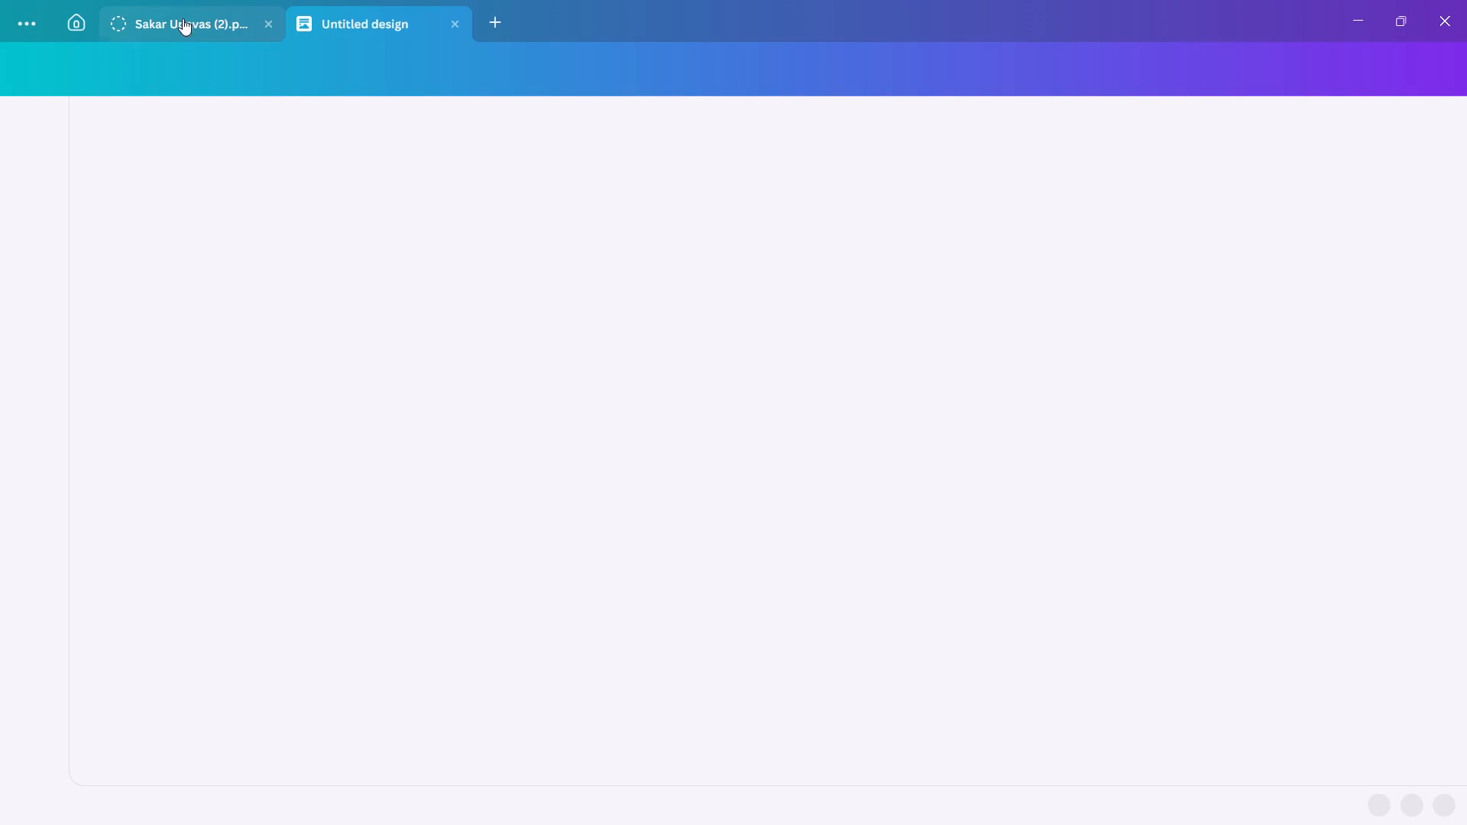
pyautogui.click(189, 34)
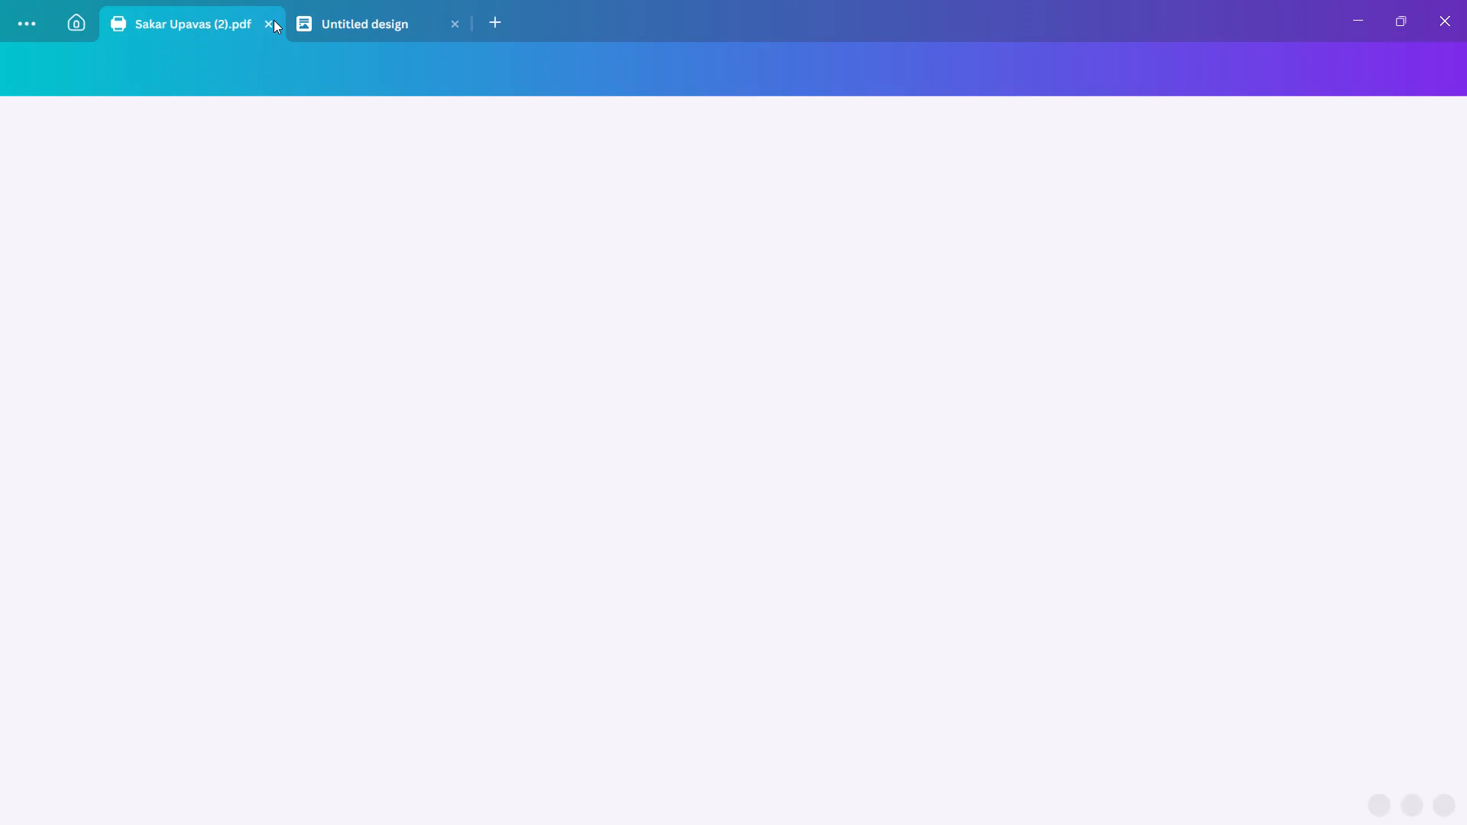
pyautogui.click(274, 20)
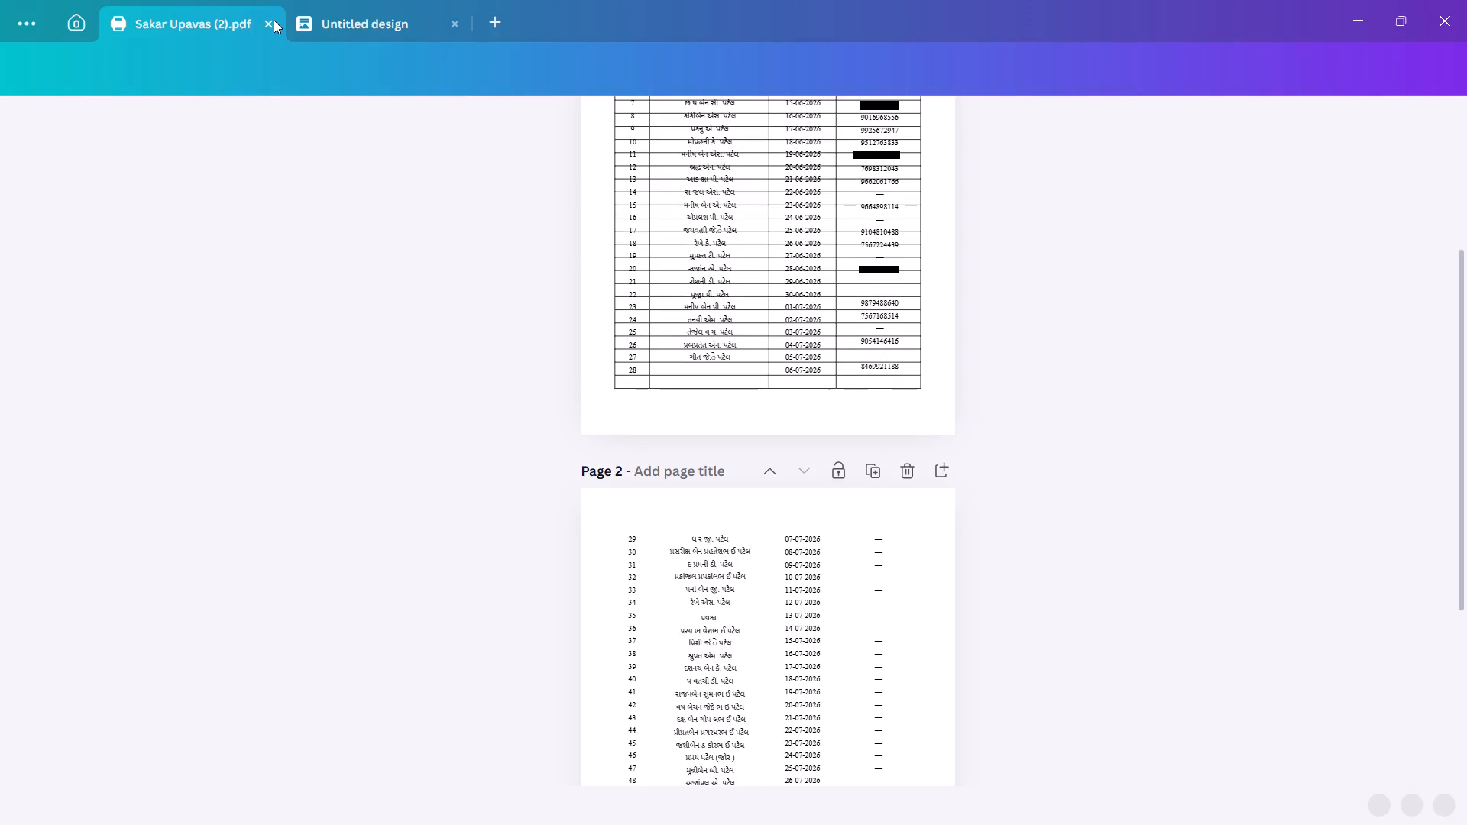
pyautogui.click(353, 19)
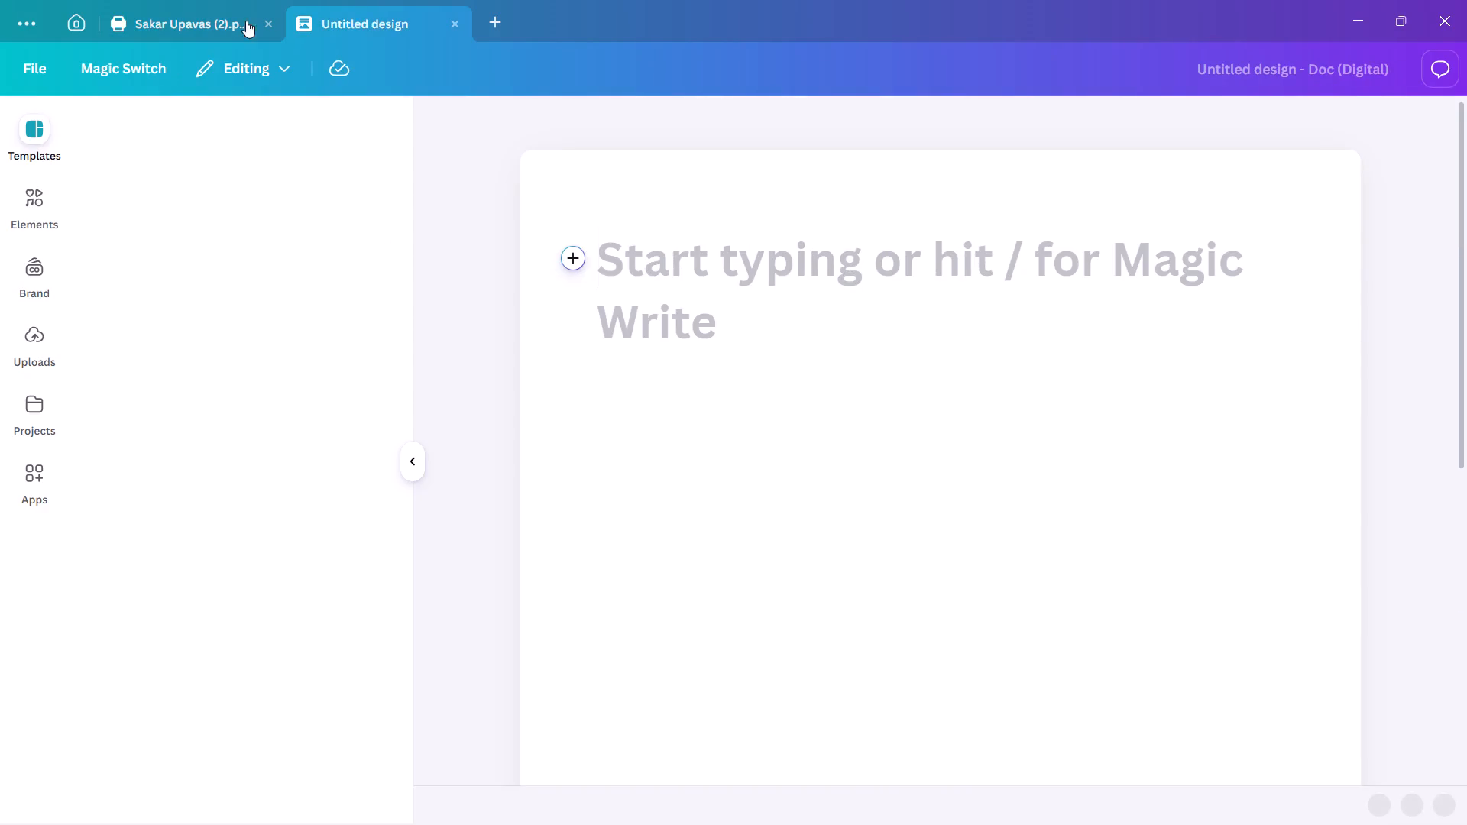
pyautogui.click(130, 17)
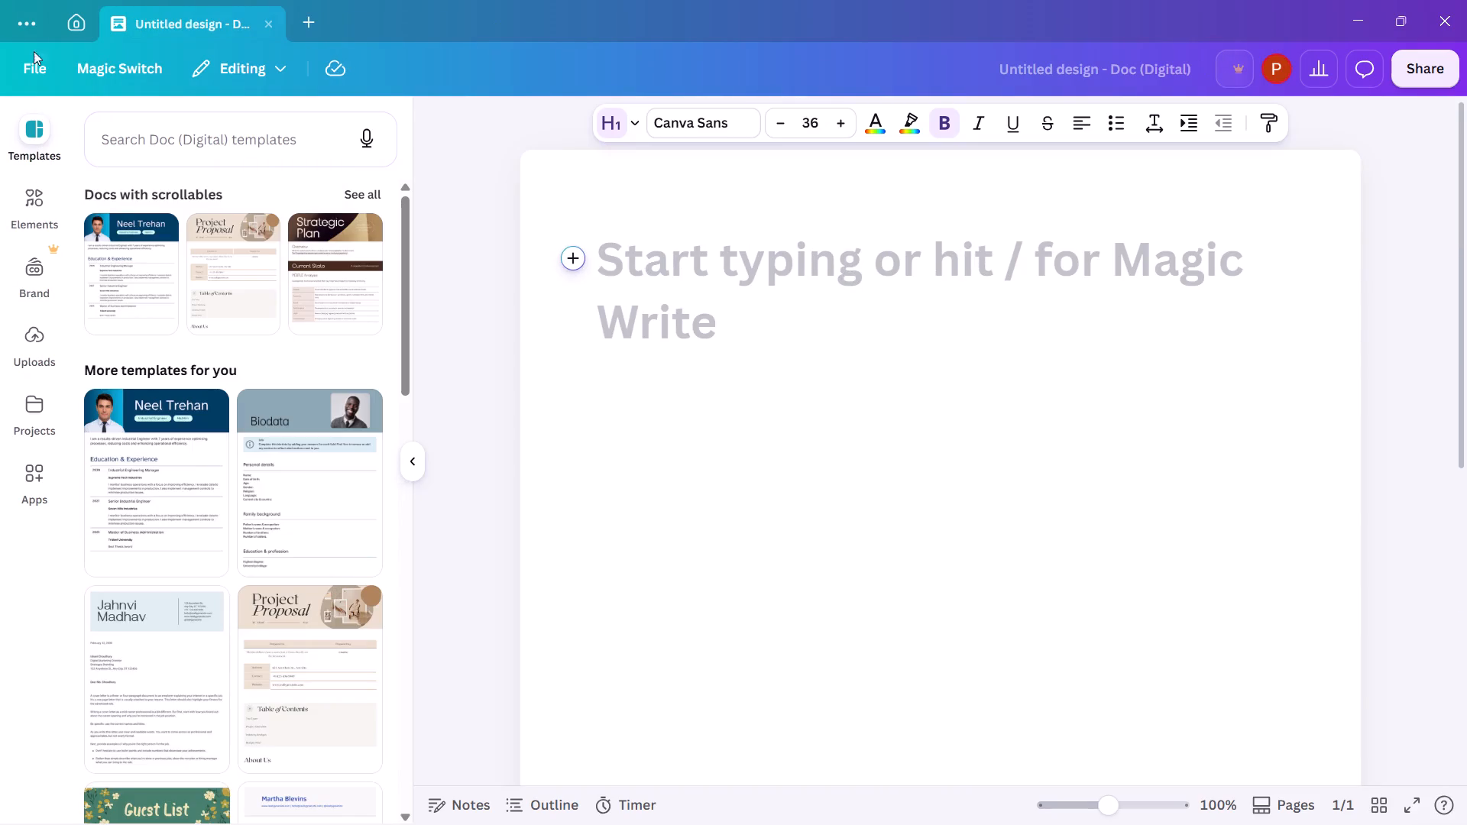
pyautogui.click(24, 31)
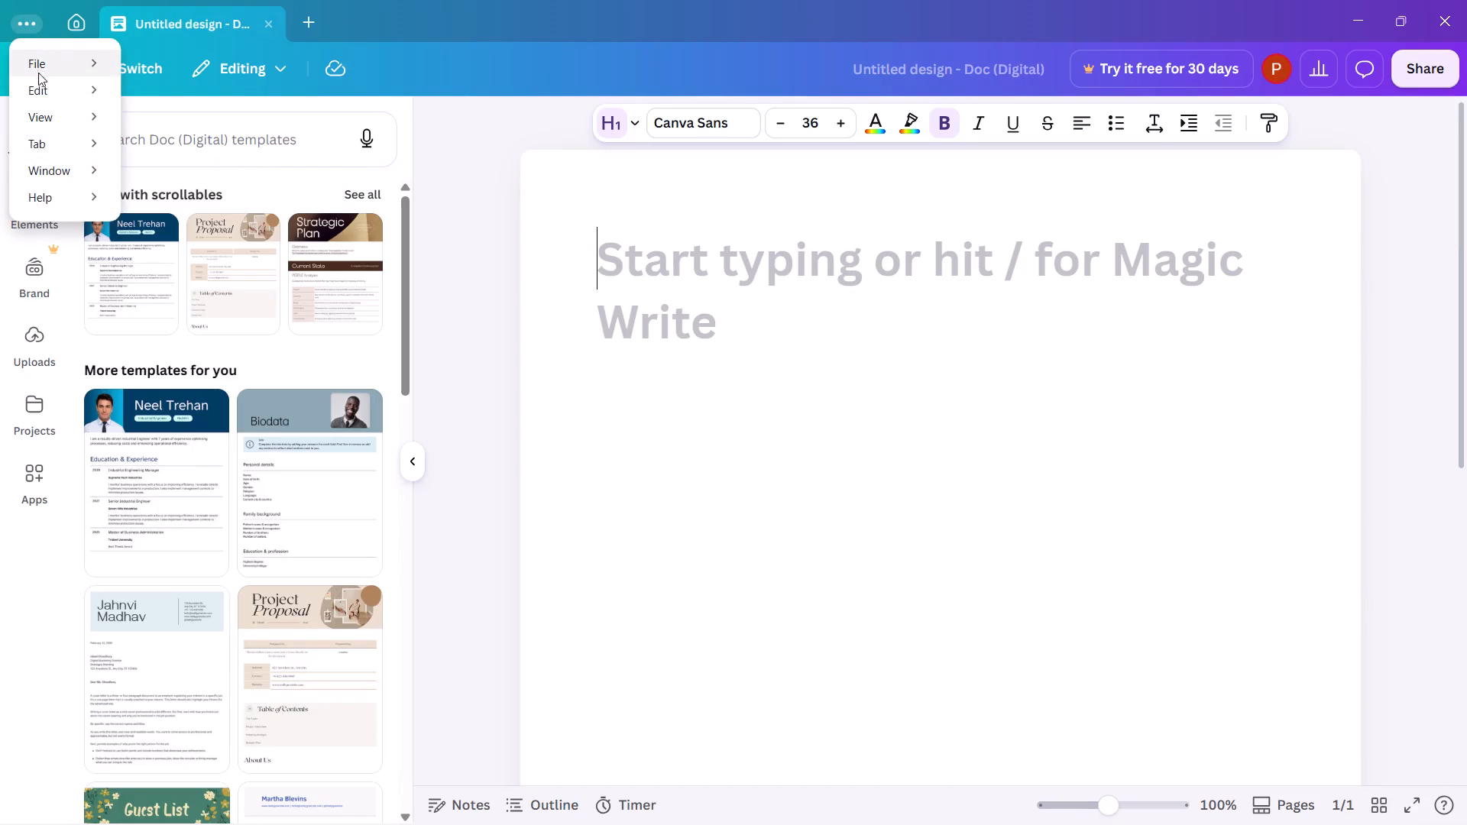
# Go to the home page and browse its recent designs, suggested templates and template categories.
pyautogui.click(71, 18)
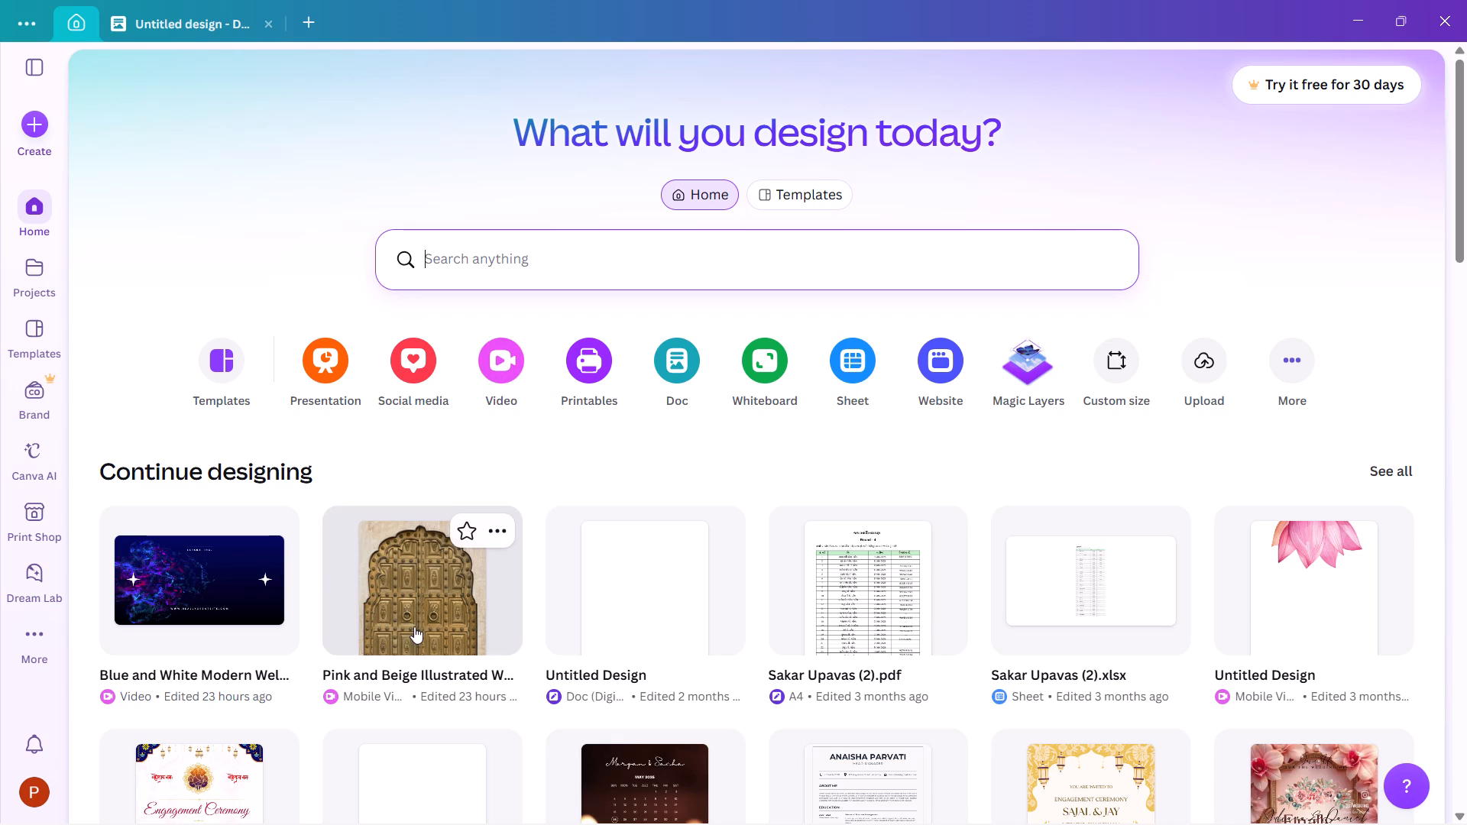
pyautogui.scroll(-8, 414, 626)
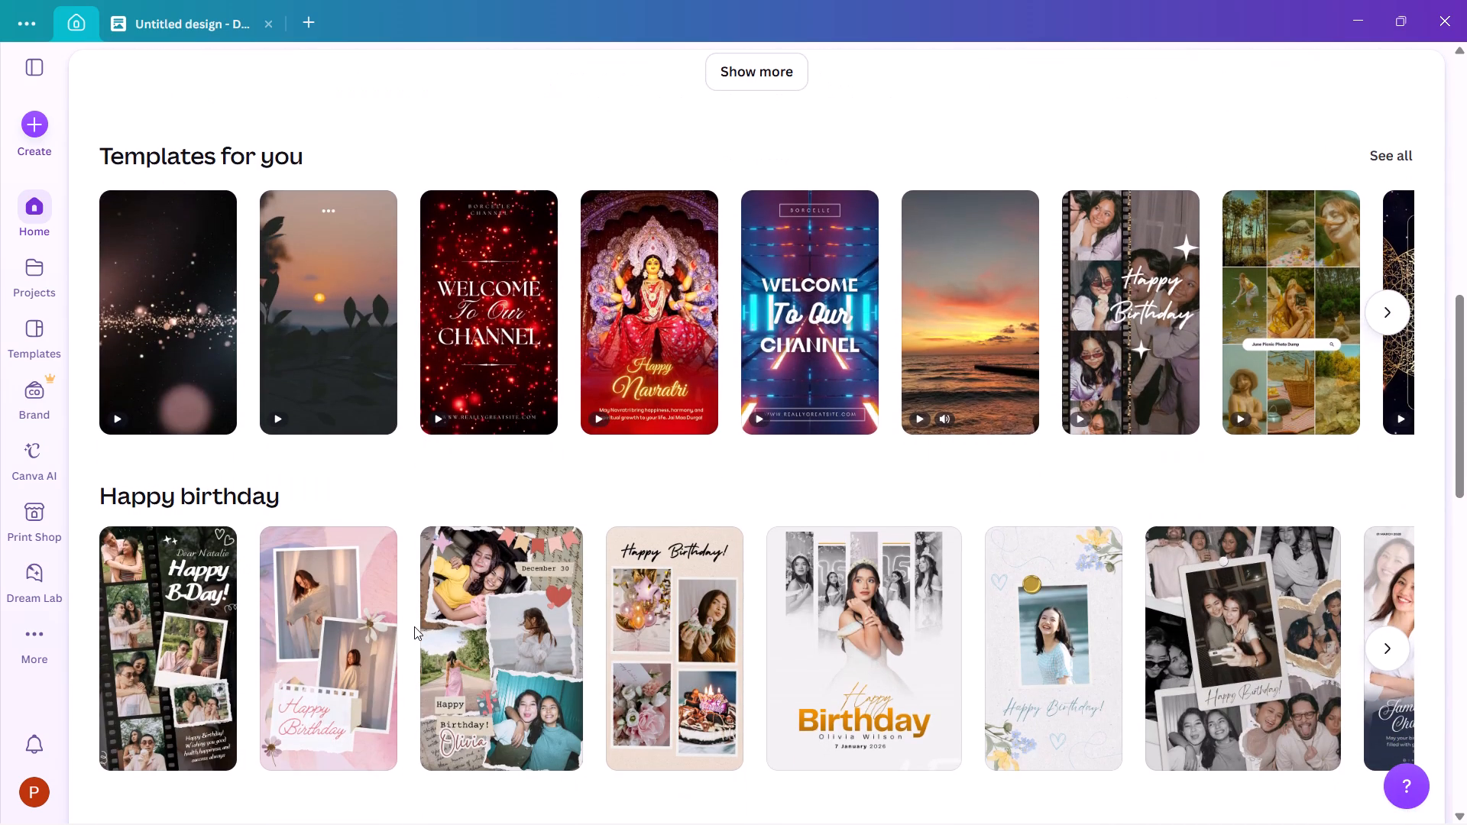
pyautogui.scroll(-5, 415, 623)
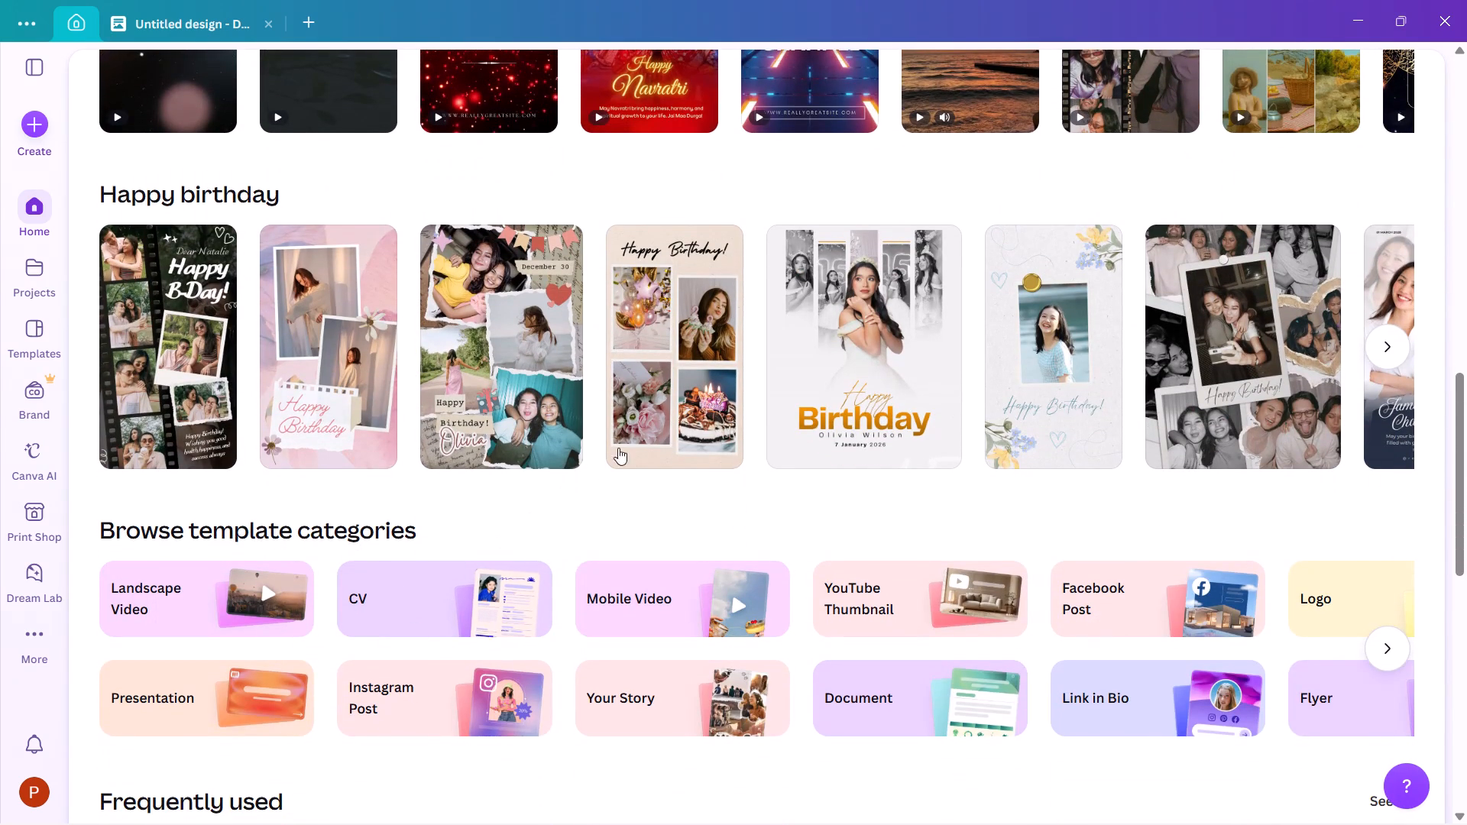
pyautogui.scroll(-5, 587, 581)
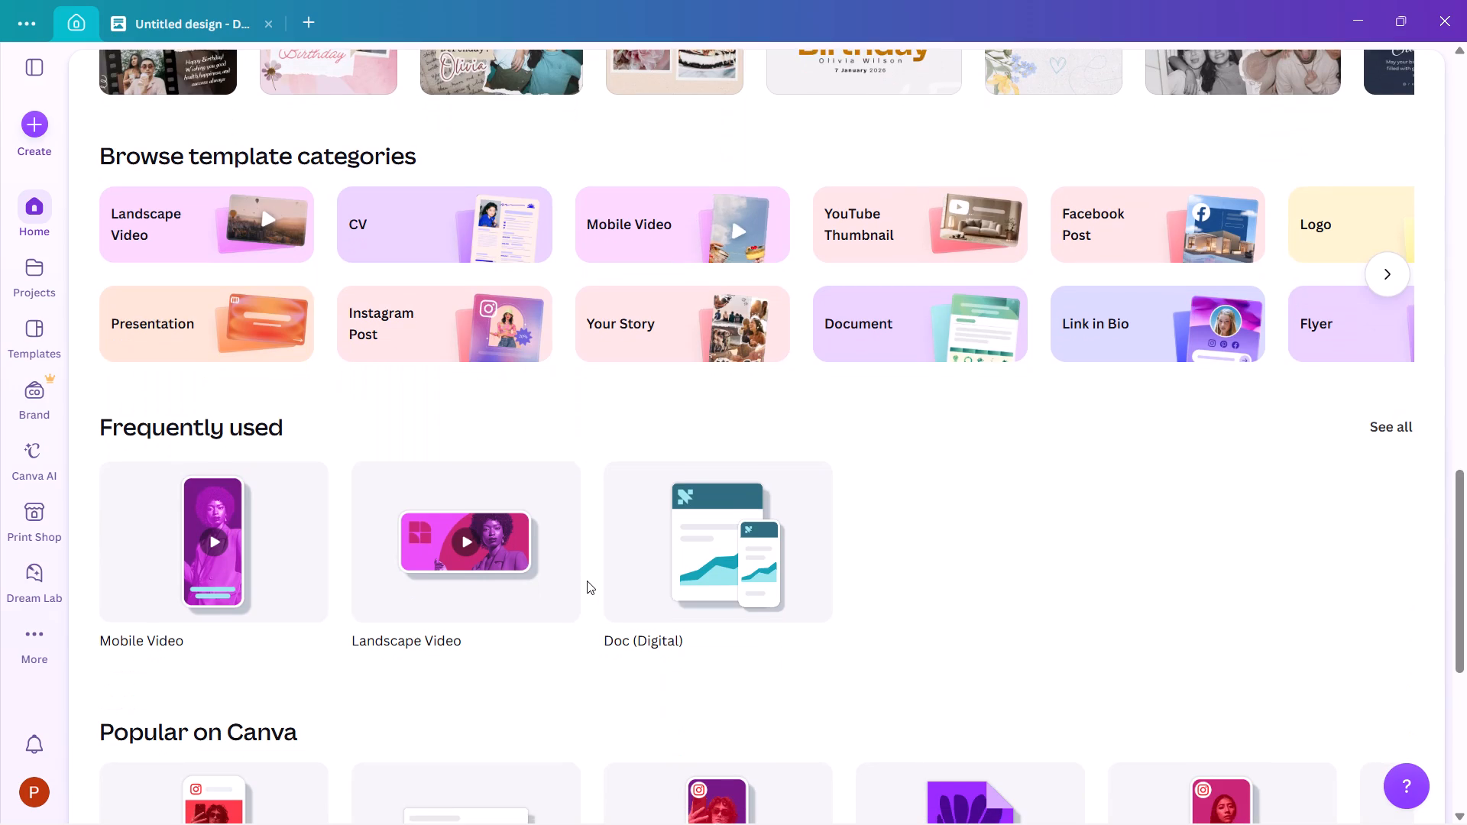
pyautogui.scroll(-3, 587, 581)
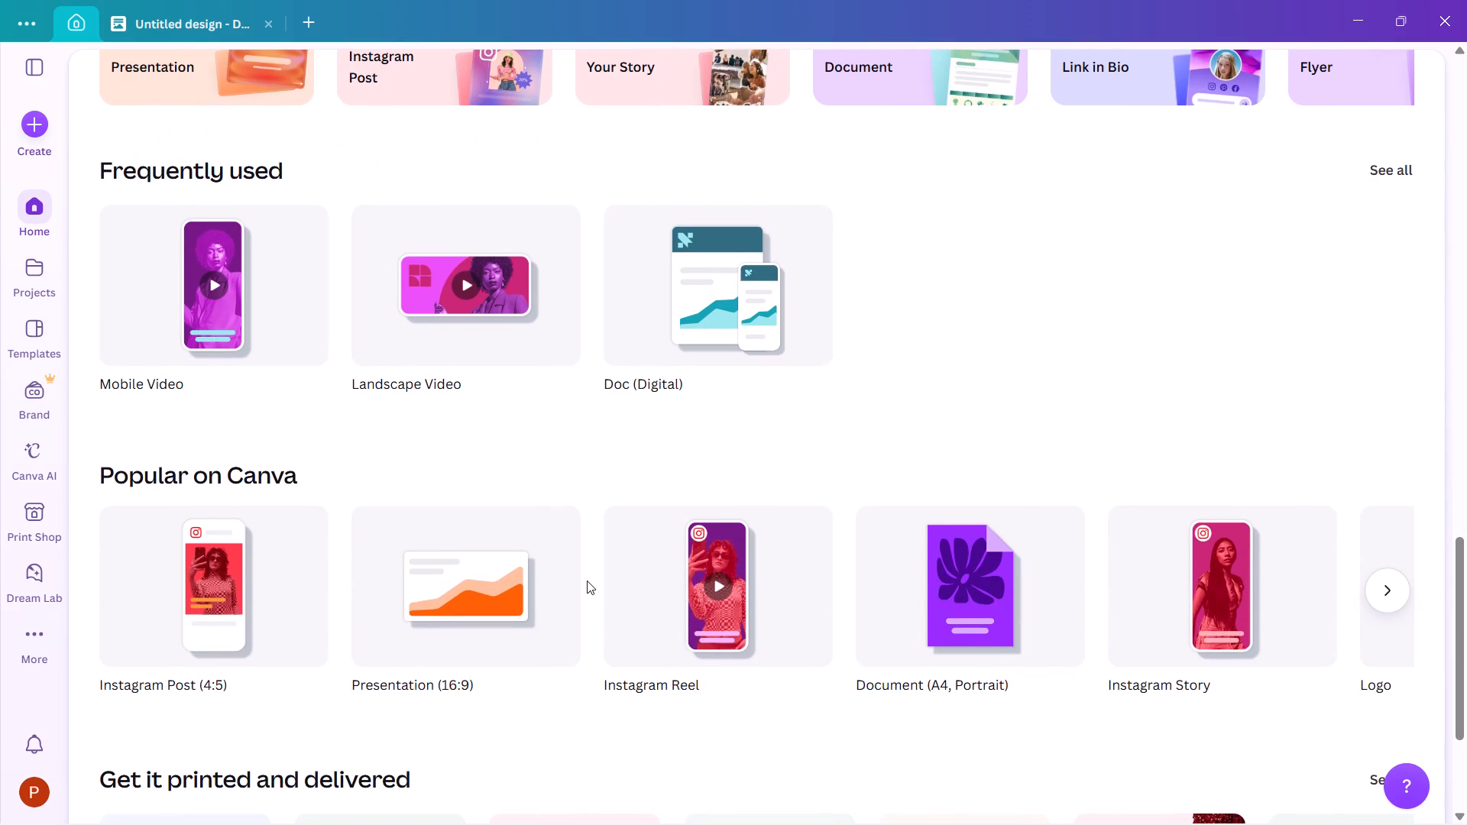
pyautogui.scroll(-3, 587, 581)
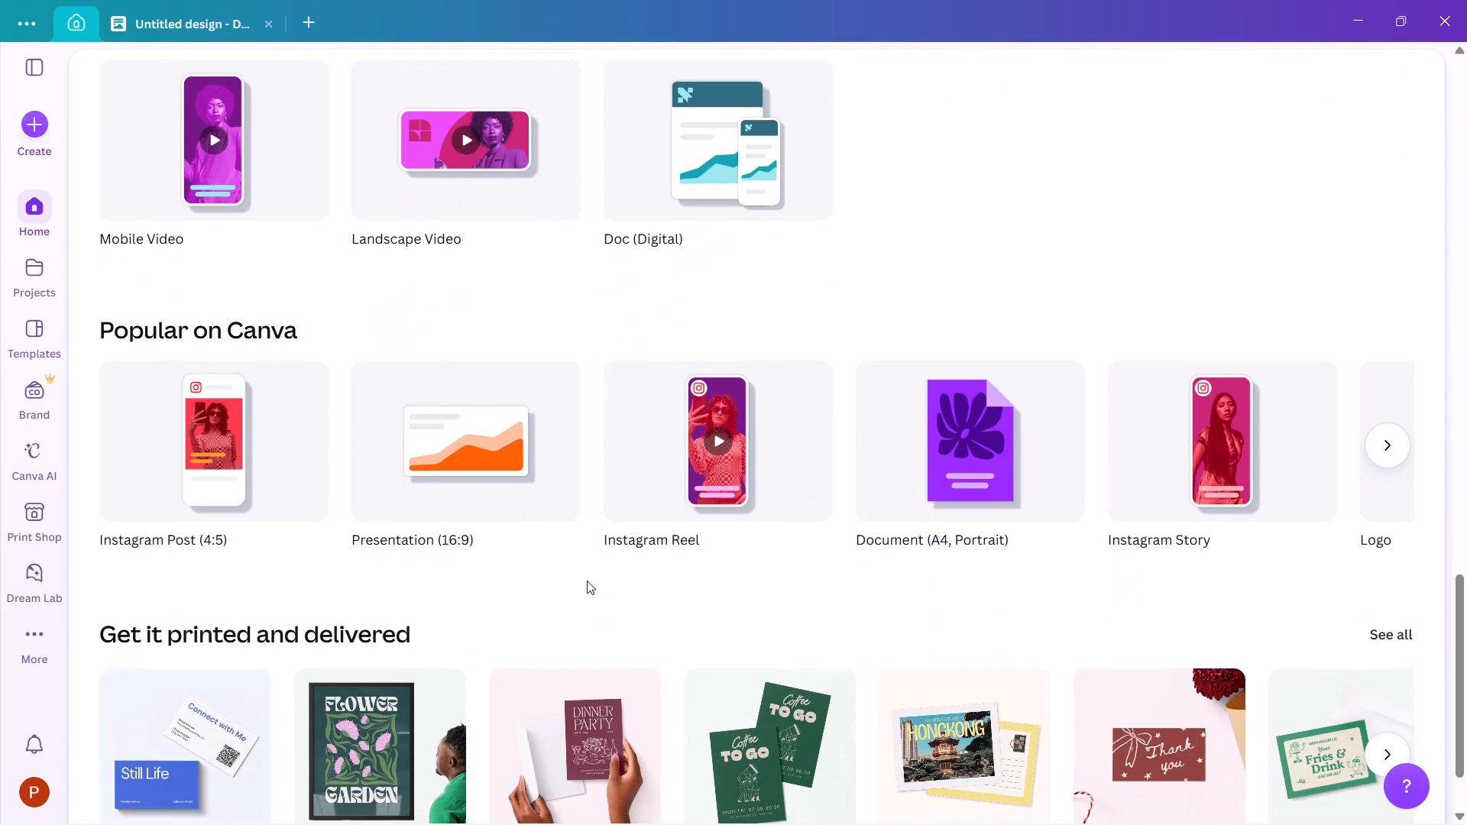
pyautogui.scroll(-6, 587, 581)
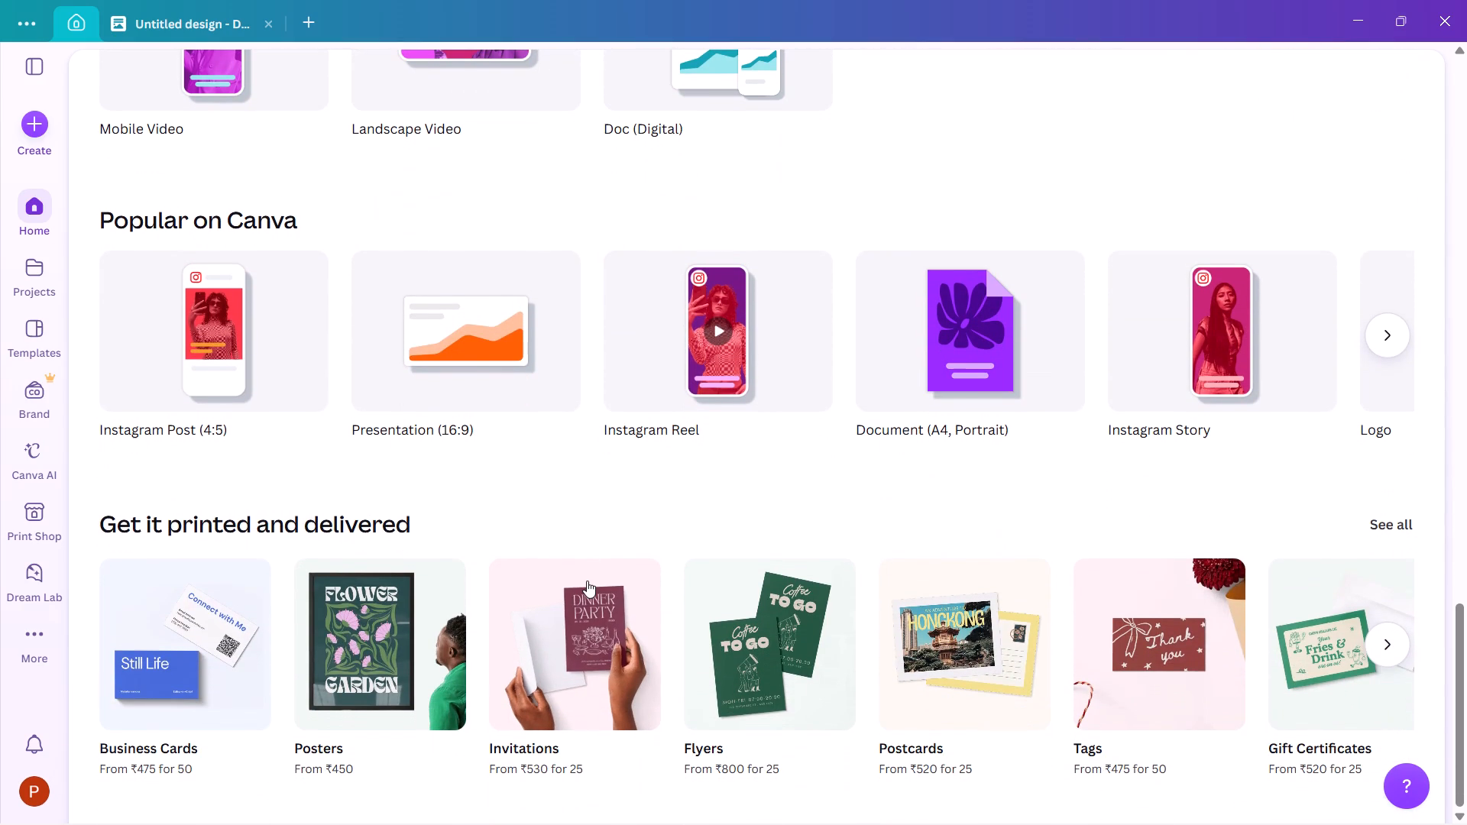
pyautogui.scroll(8, 587, 581)
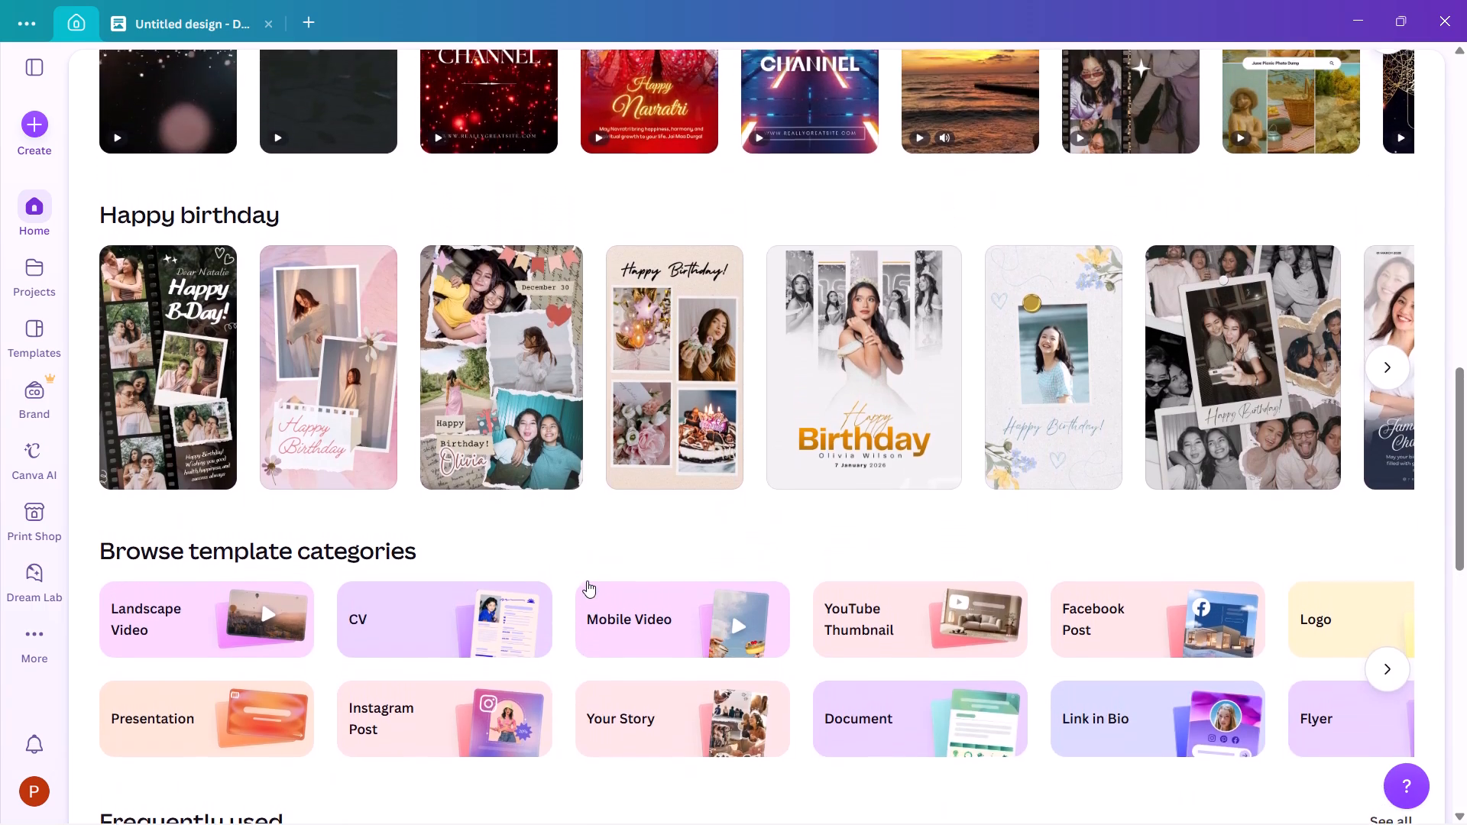
pyautogui.scroll(6, 587, 581)
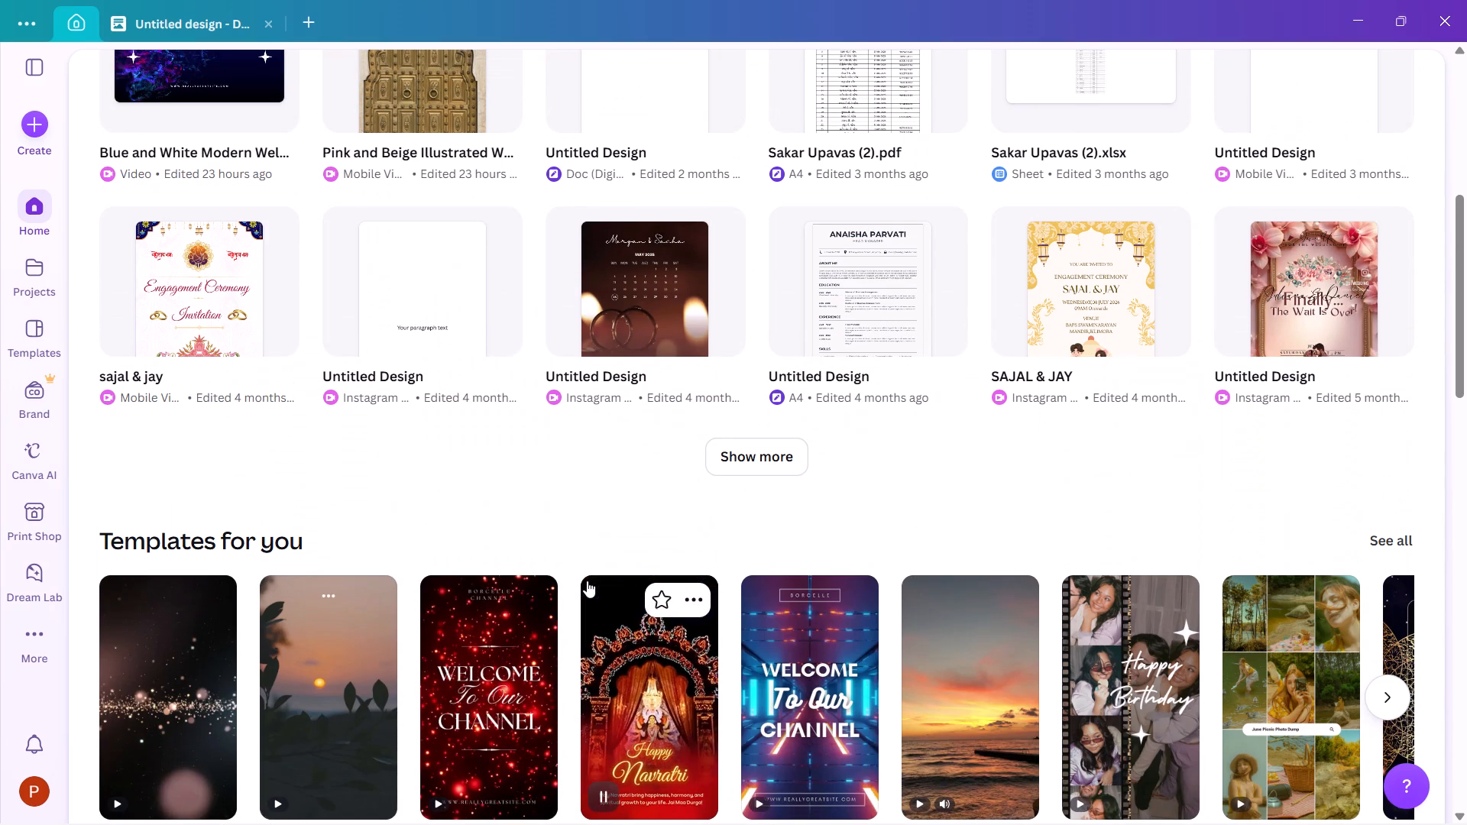
pyautogui.scroll(1, 587, 581)
pyautogui.scroll(-1, 587, 581)
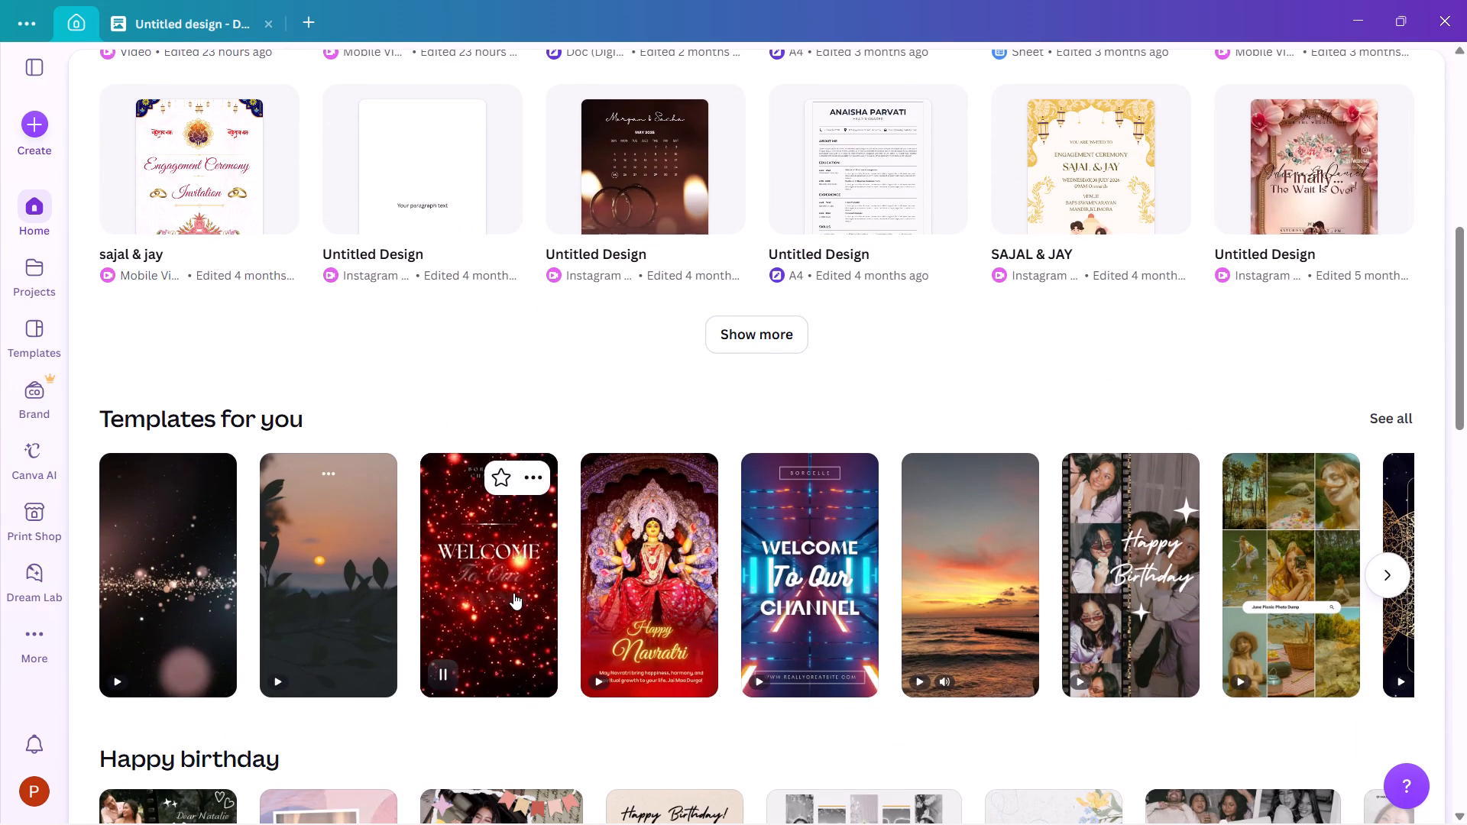
# Open the Dark Nature Sunset Daily Motivation Minimalist Mobile Video template for customising.
pyautogui.click(322, 626)
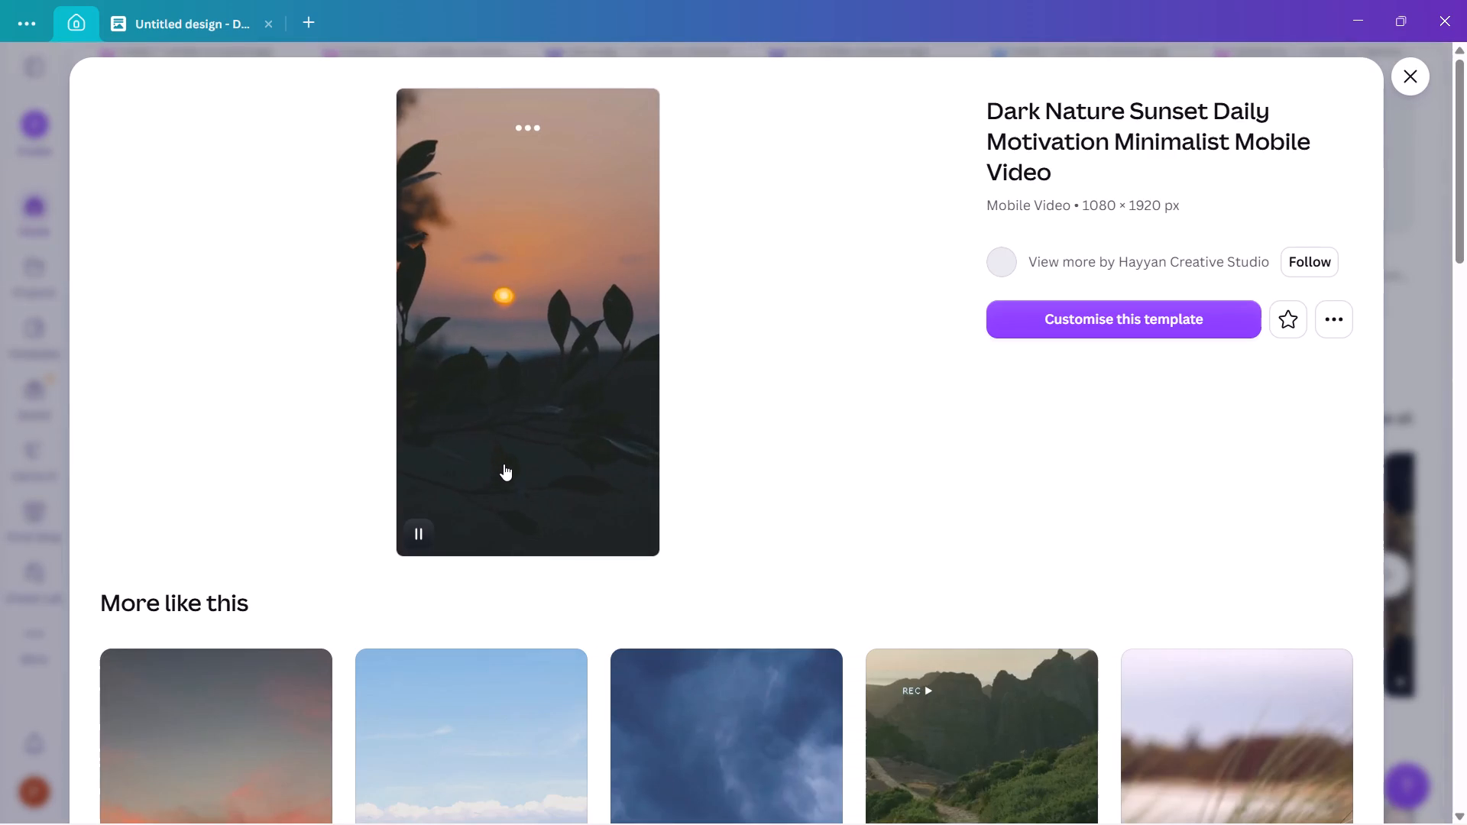
pyautogui.click(502, 412)
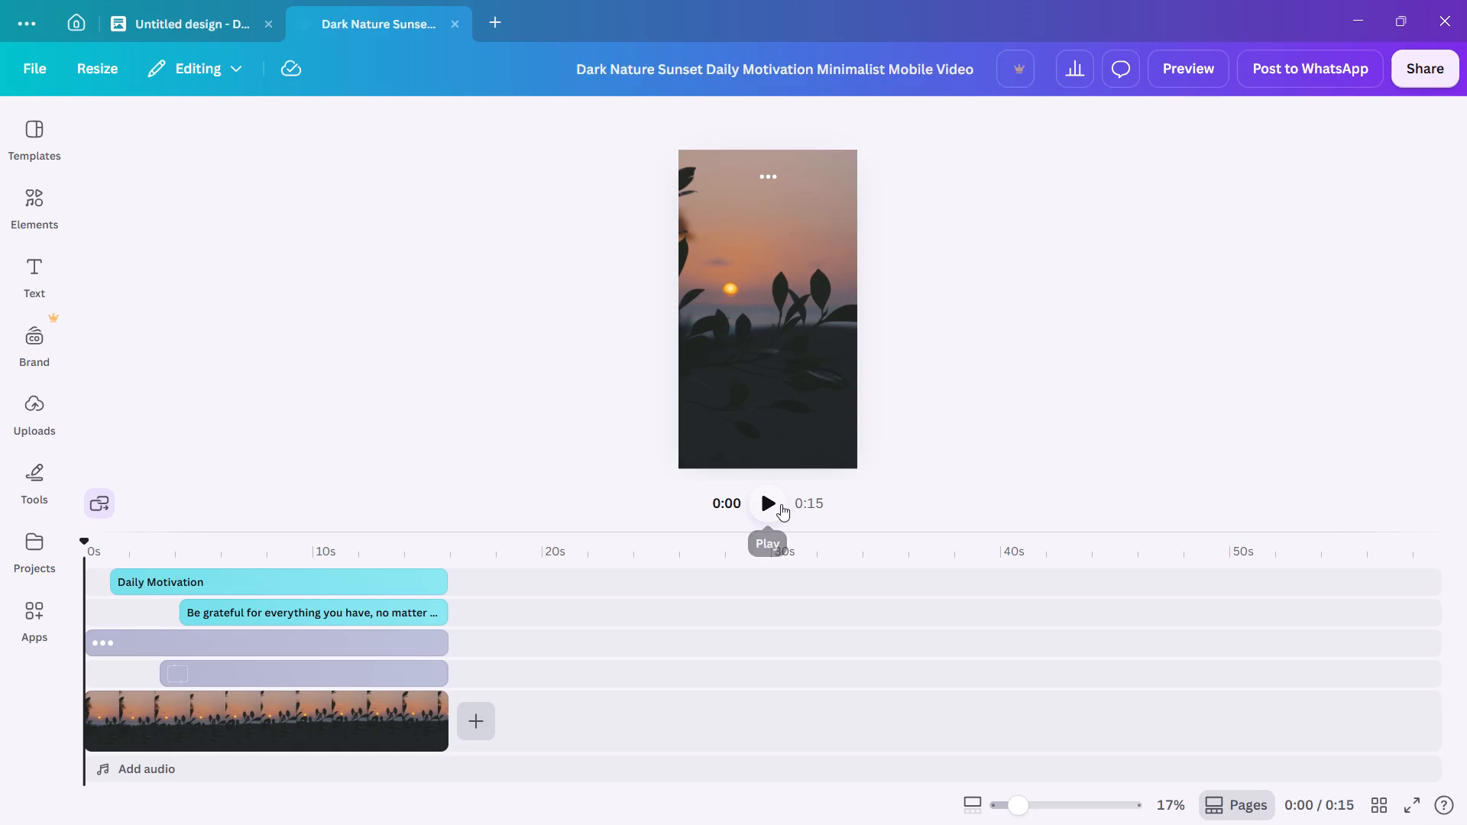
# Play the sunset video to preview its animation, and check the options for adding audio.
pyautogui.click(779, 504)
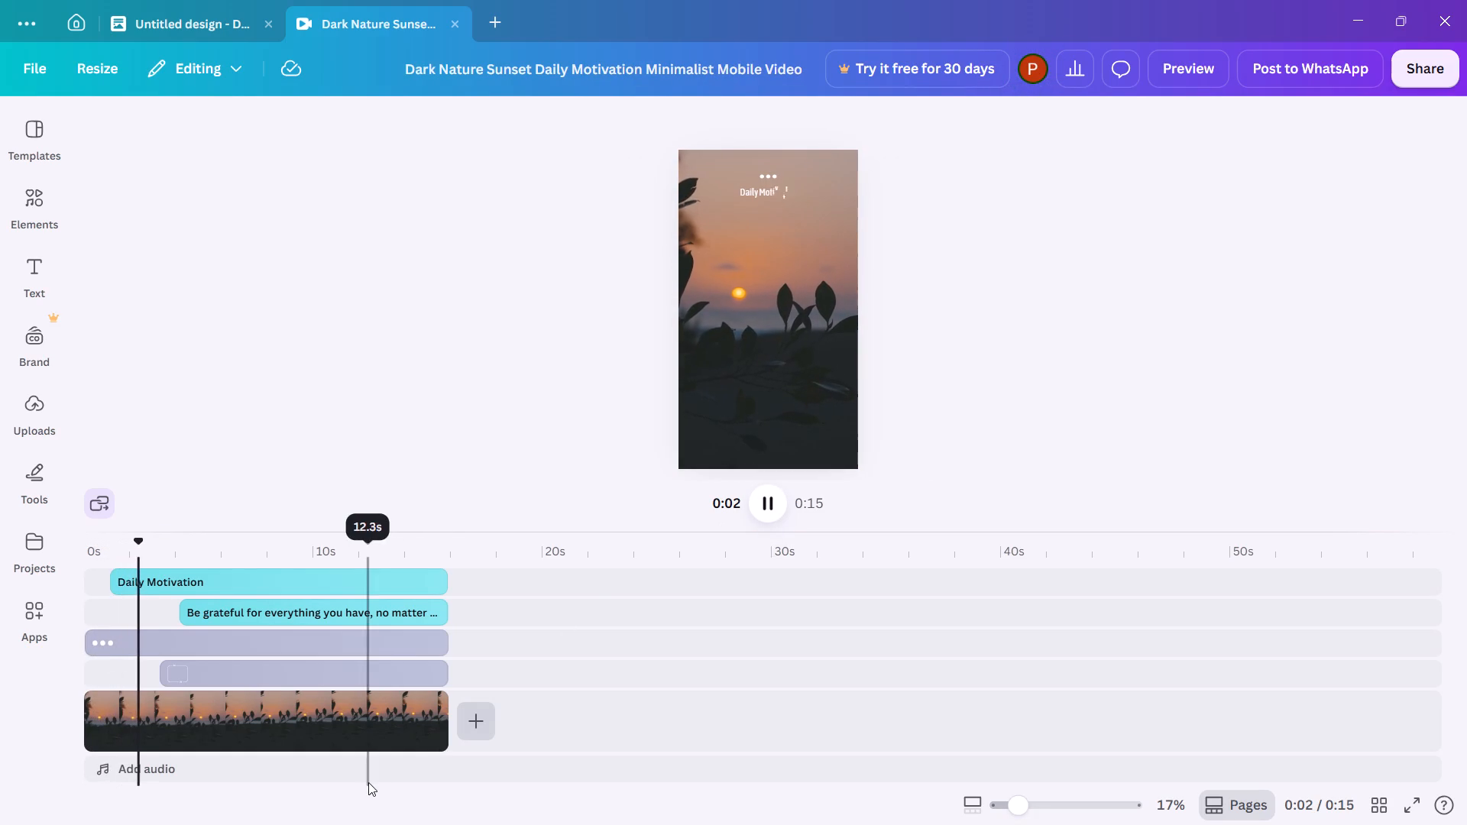
pyautogui.click(115, 769)
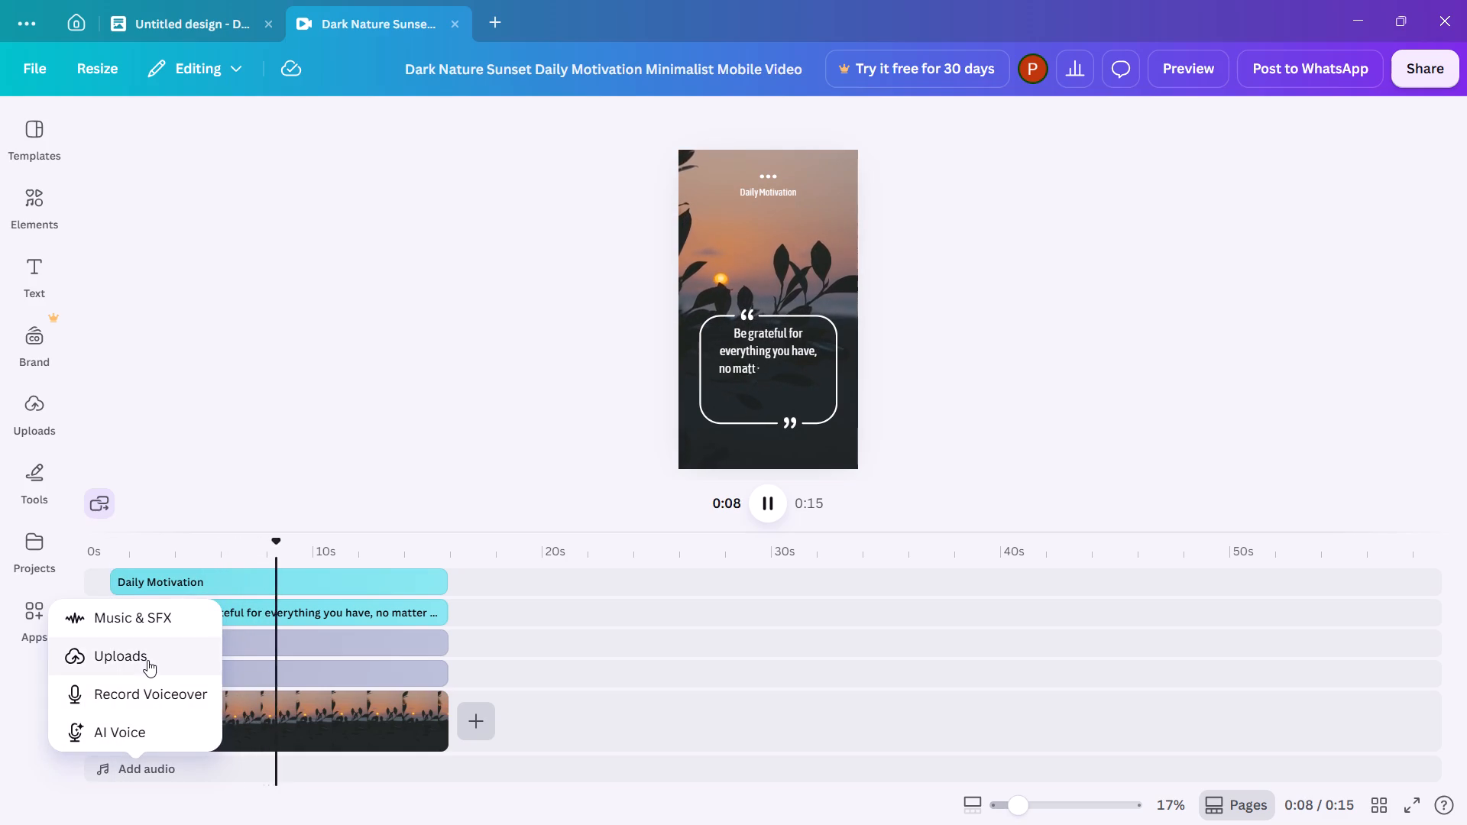
pyautogui.click(445, 400)
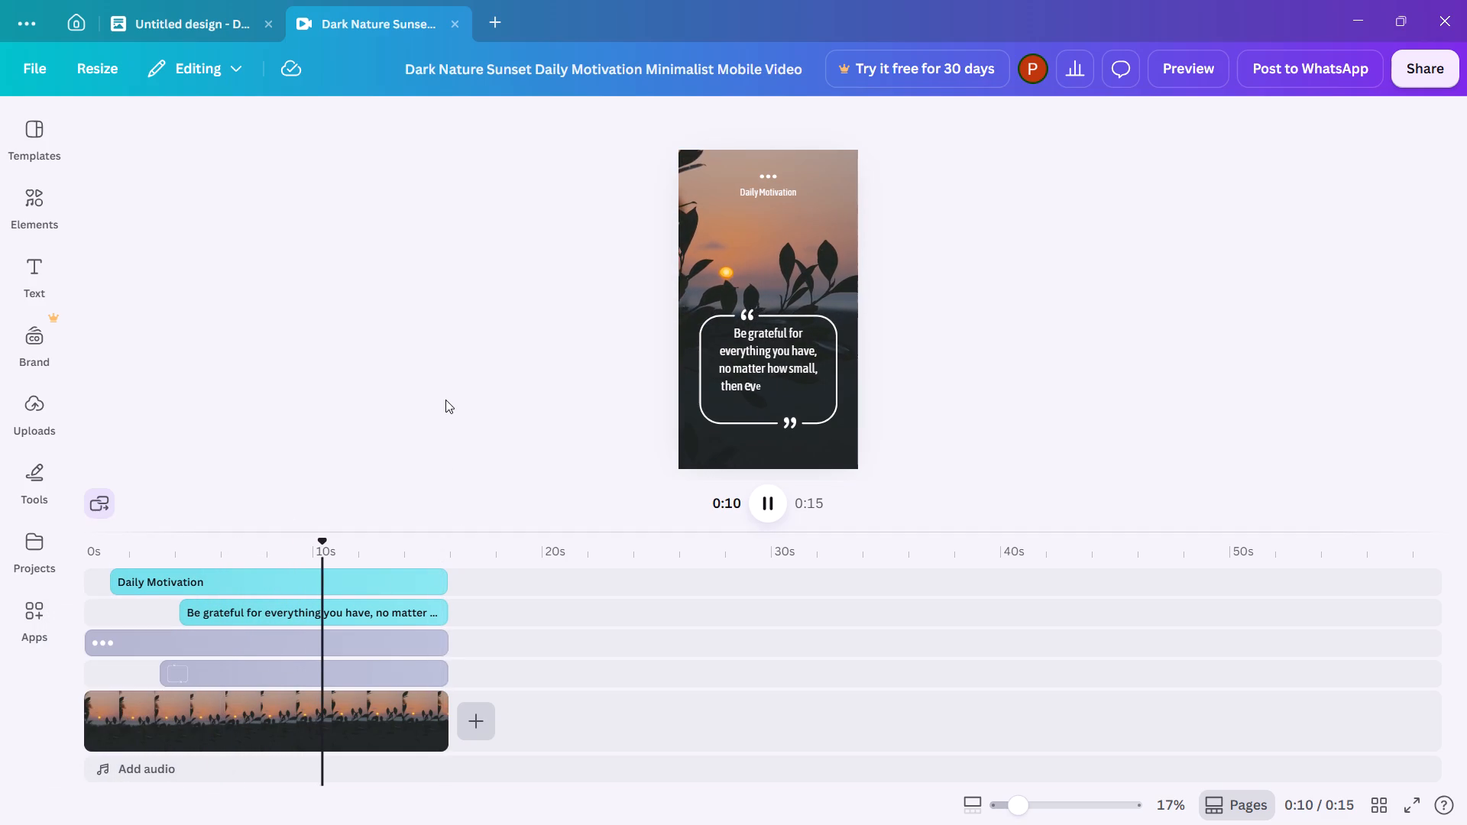
pyautogui.scroll(2, 813, 320)
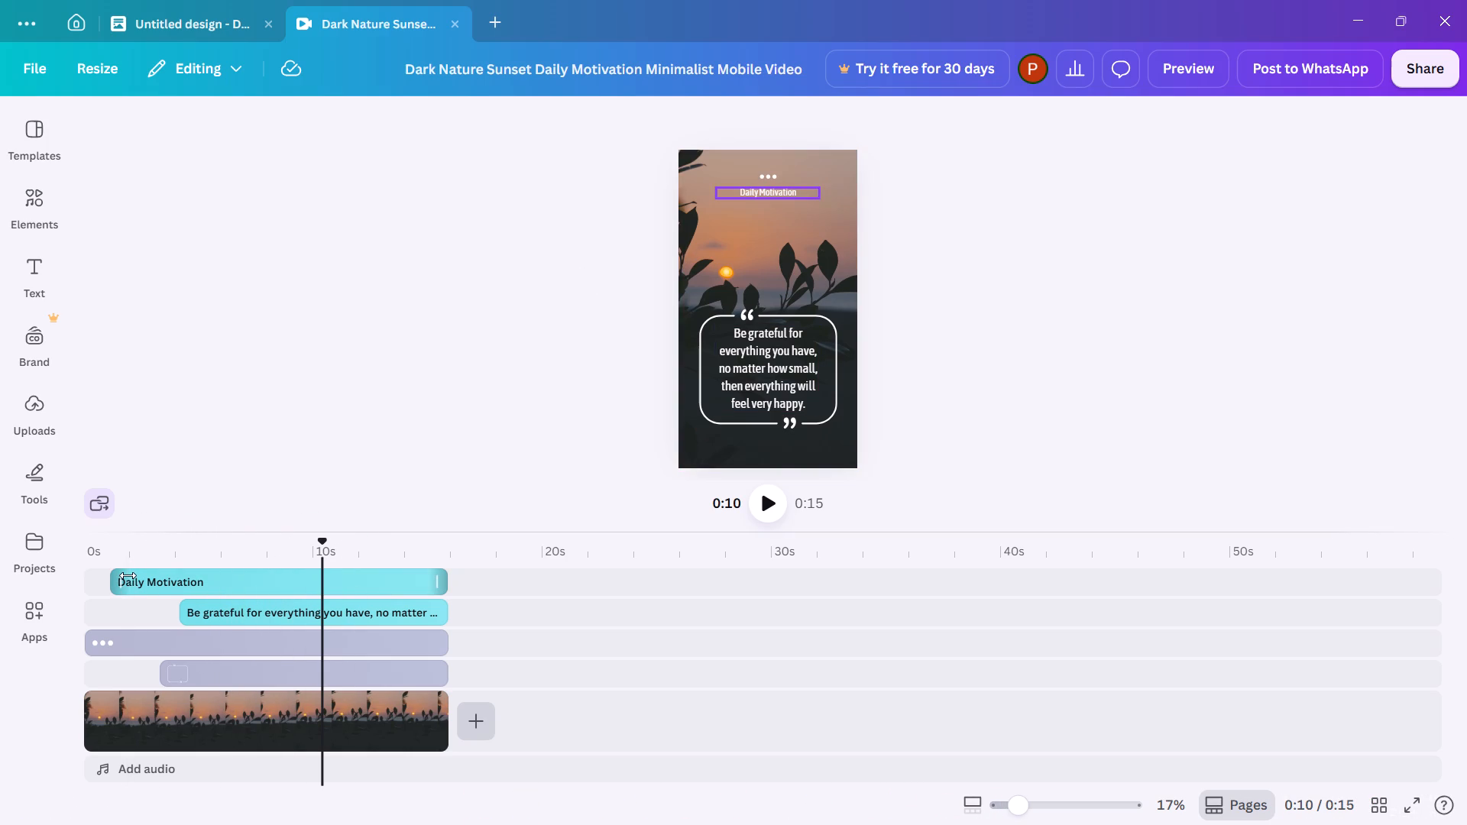
pyautogui.click(556, 207)
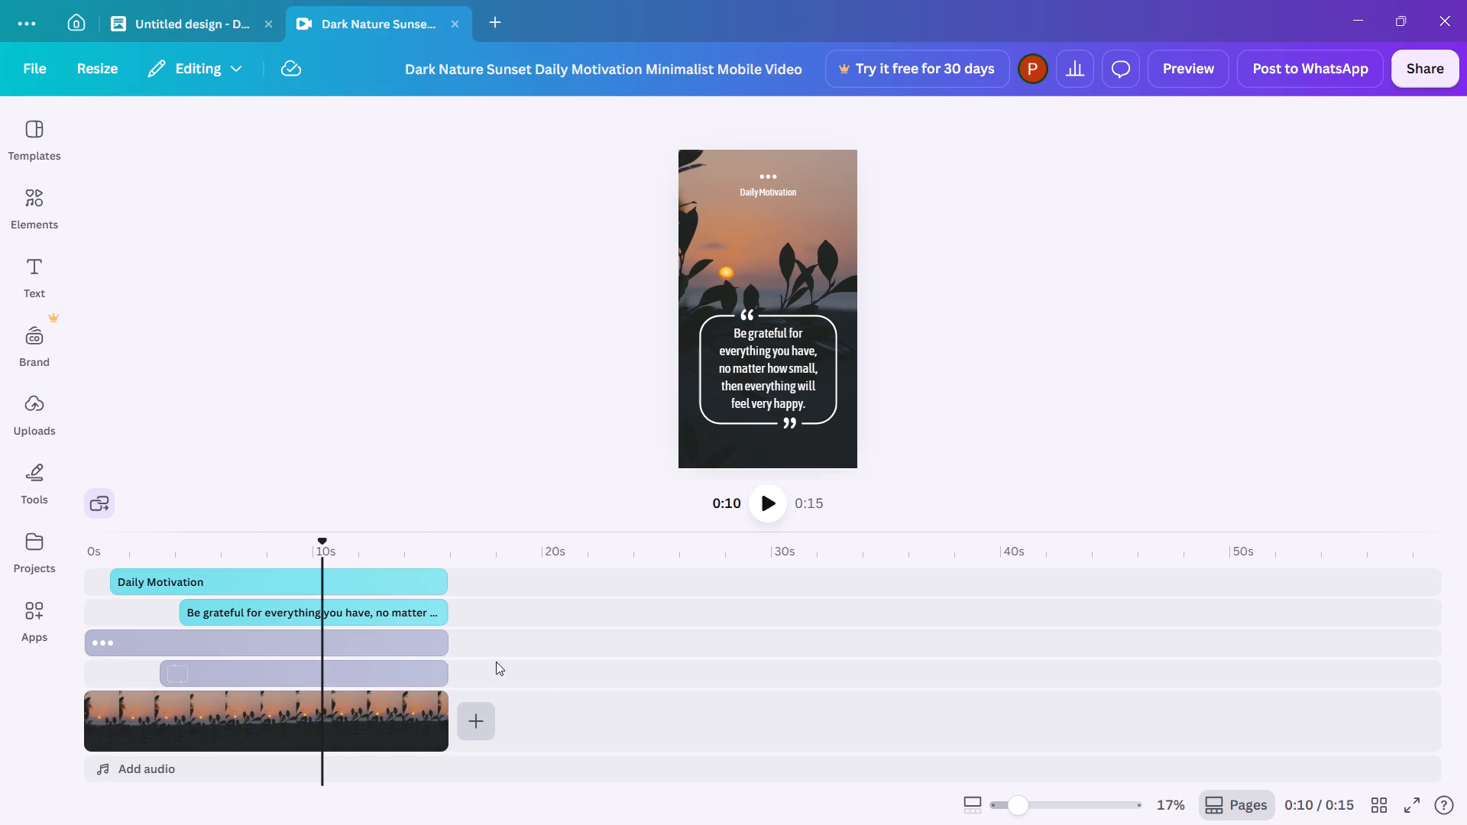
# Look through the uploaded images for media to add after the sunset clip on the timeline.
pyautogui.click(476, 710)
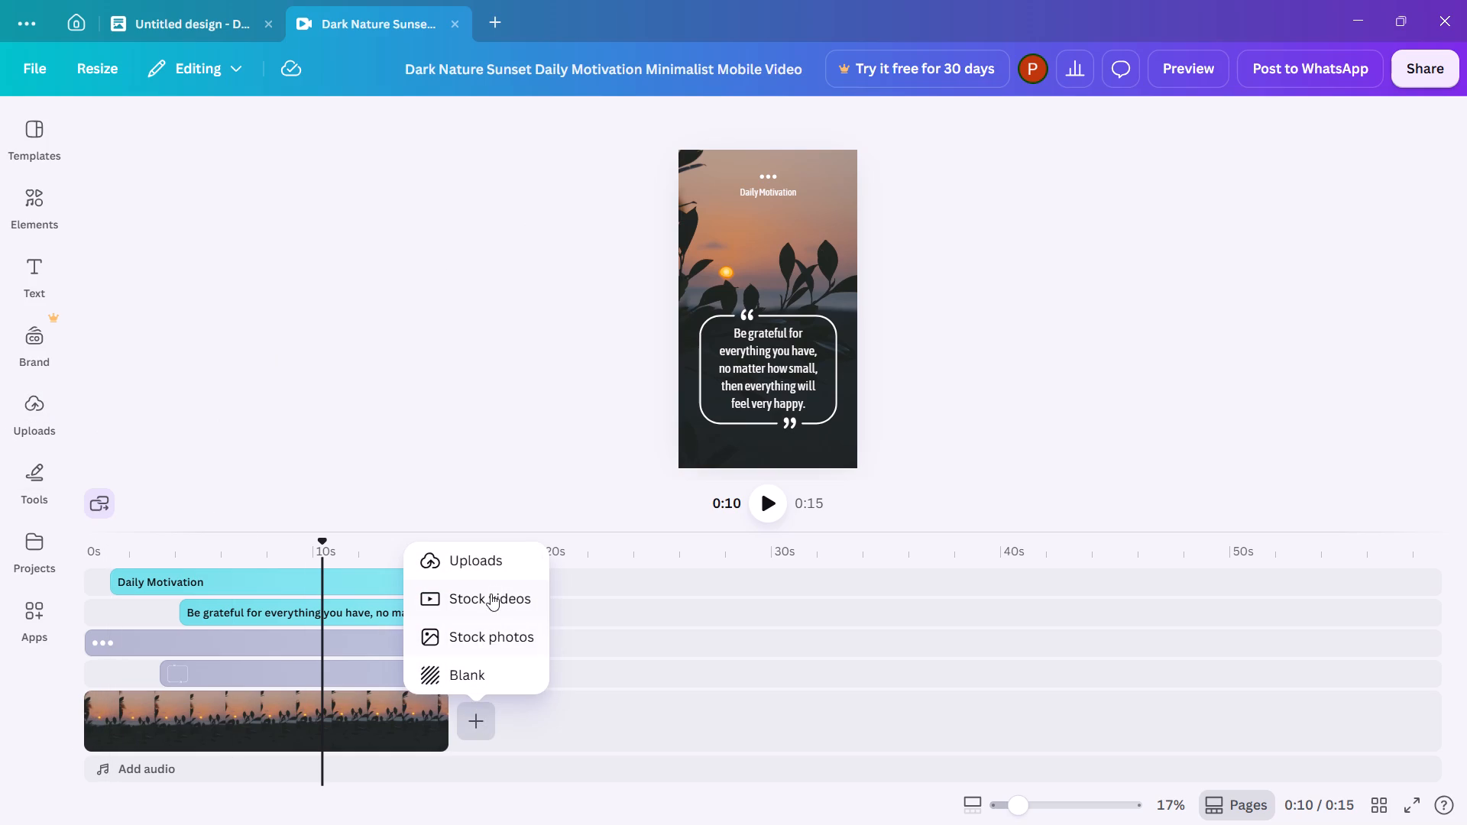
pyautogui.click(487, 572)
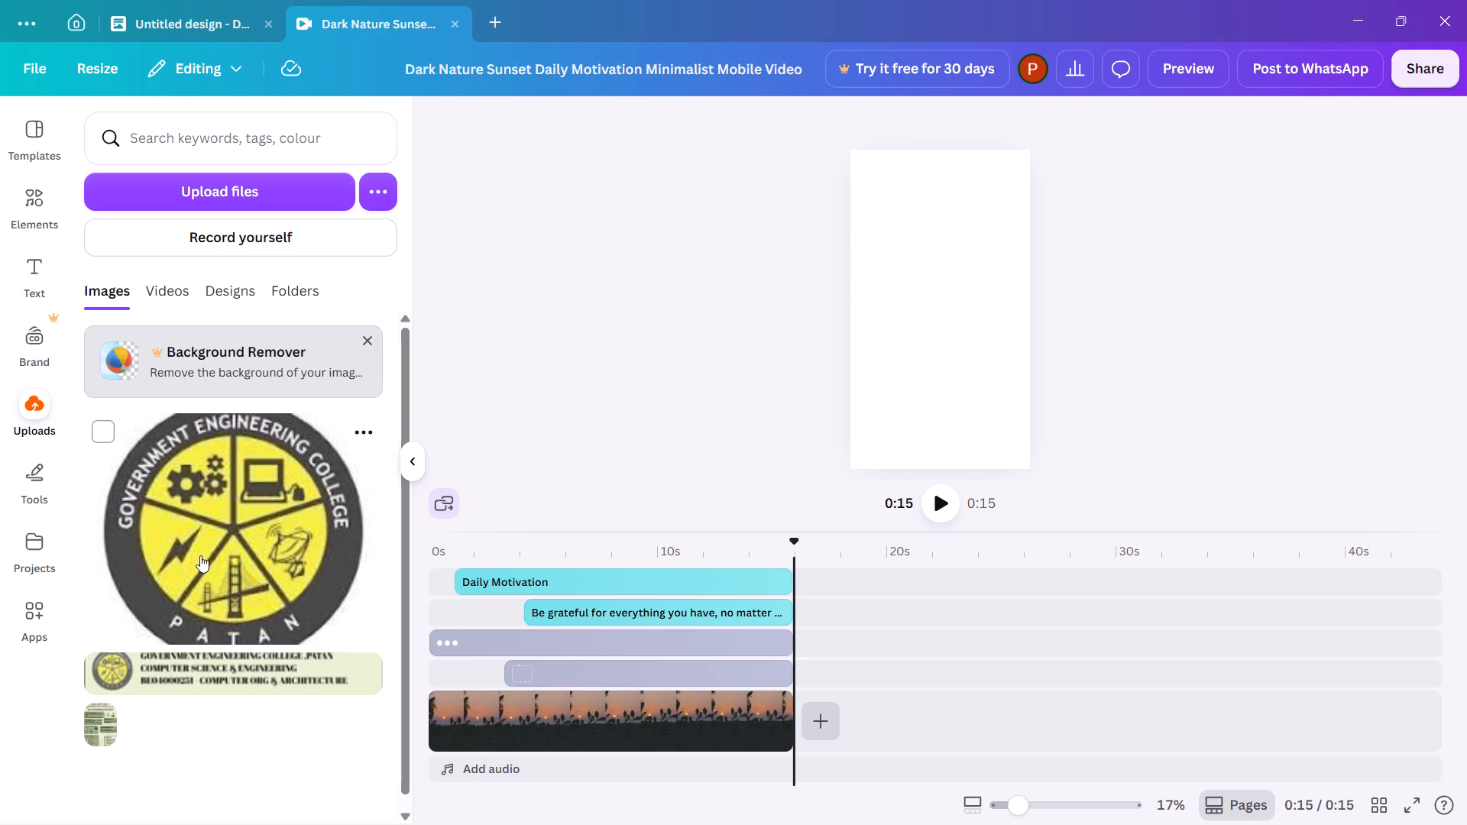
pyautogui.scroll(-4, 204, 557)
pyautogui.scroll(5, 204, 557)
pyautogui.scroll(-2, 204, 557)
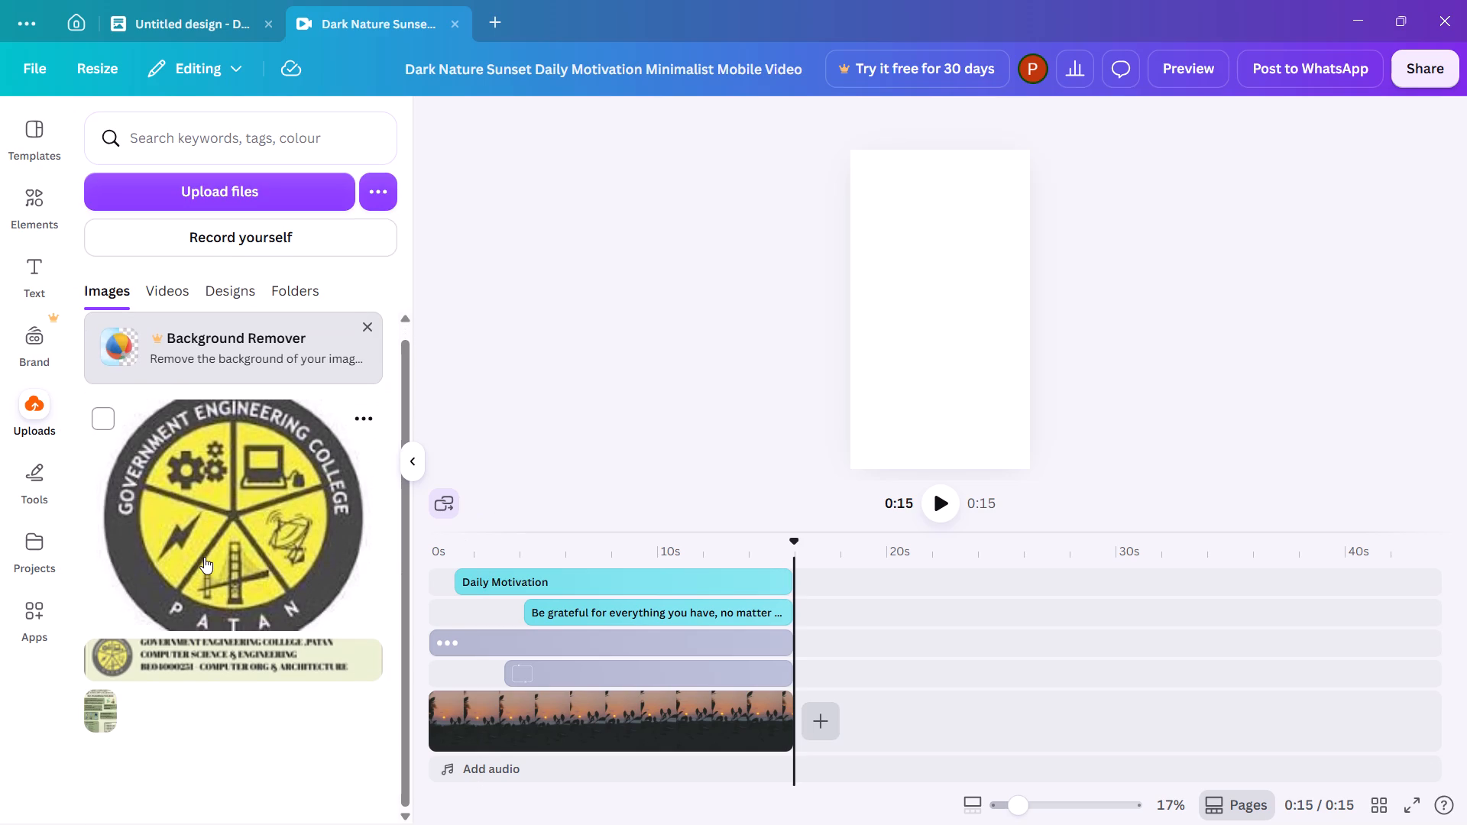
pyautogui.scroll(-2, 204, 557)
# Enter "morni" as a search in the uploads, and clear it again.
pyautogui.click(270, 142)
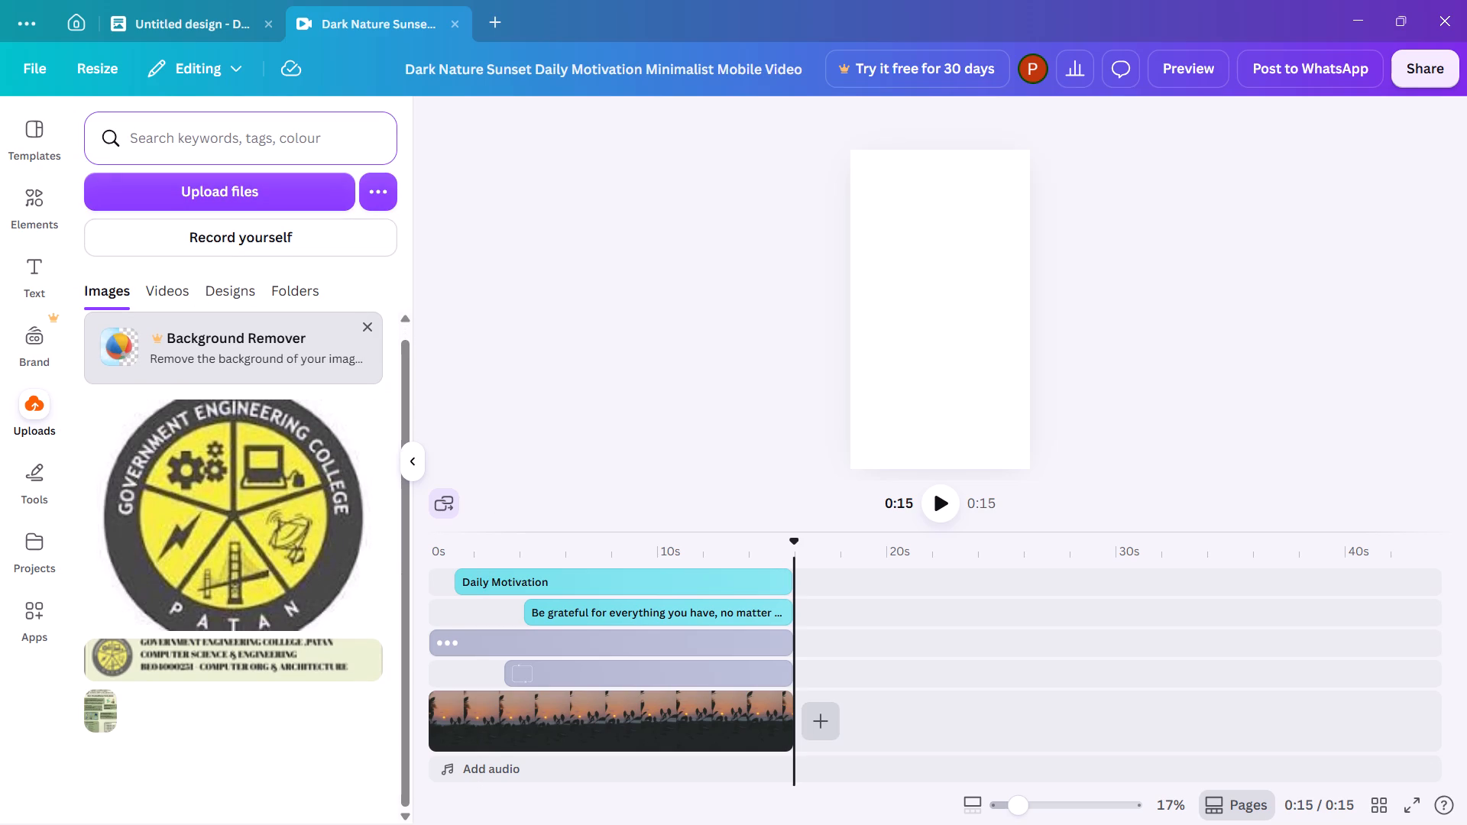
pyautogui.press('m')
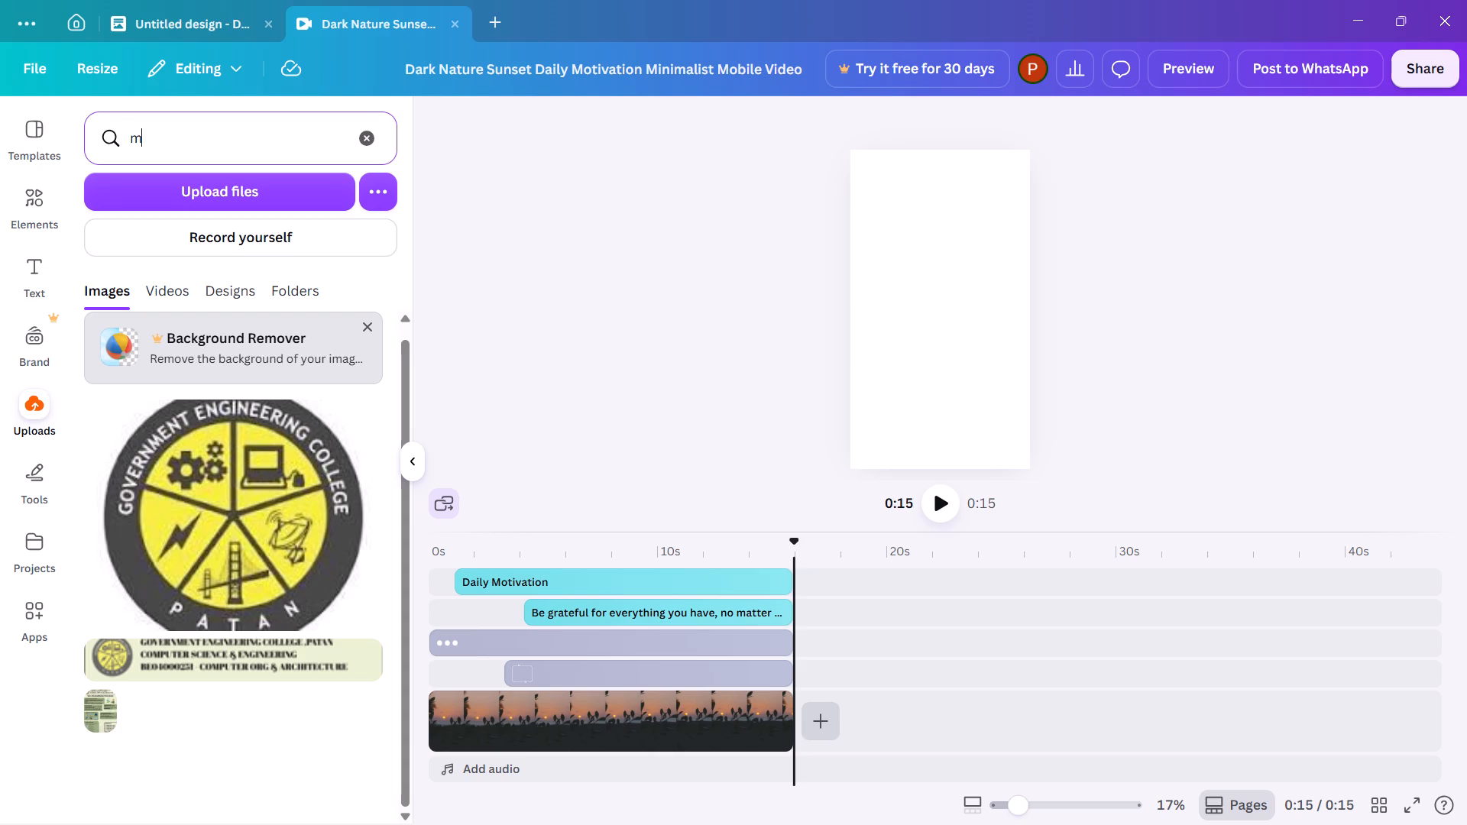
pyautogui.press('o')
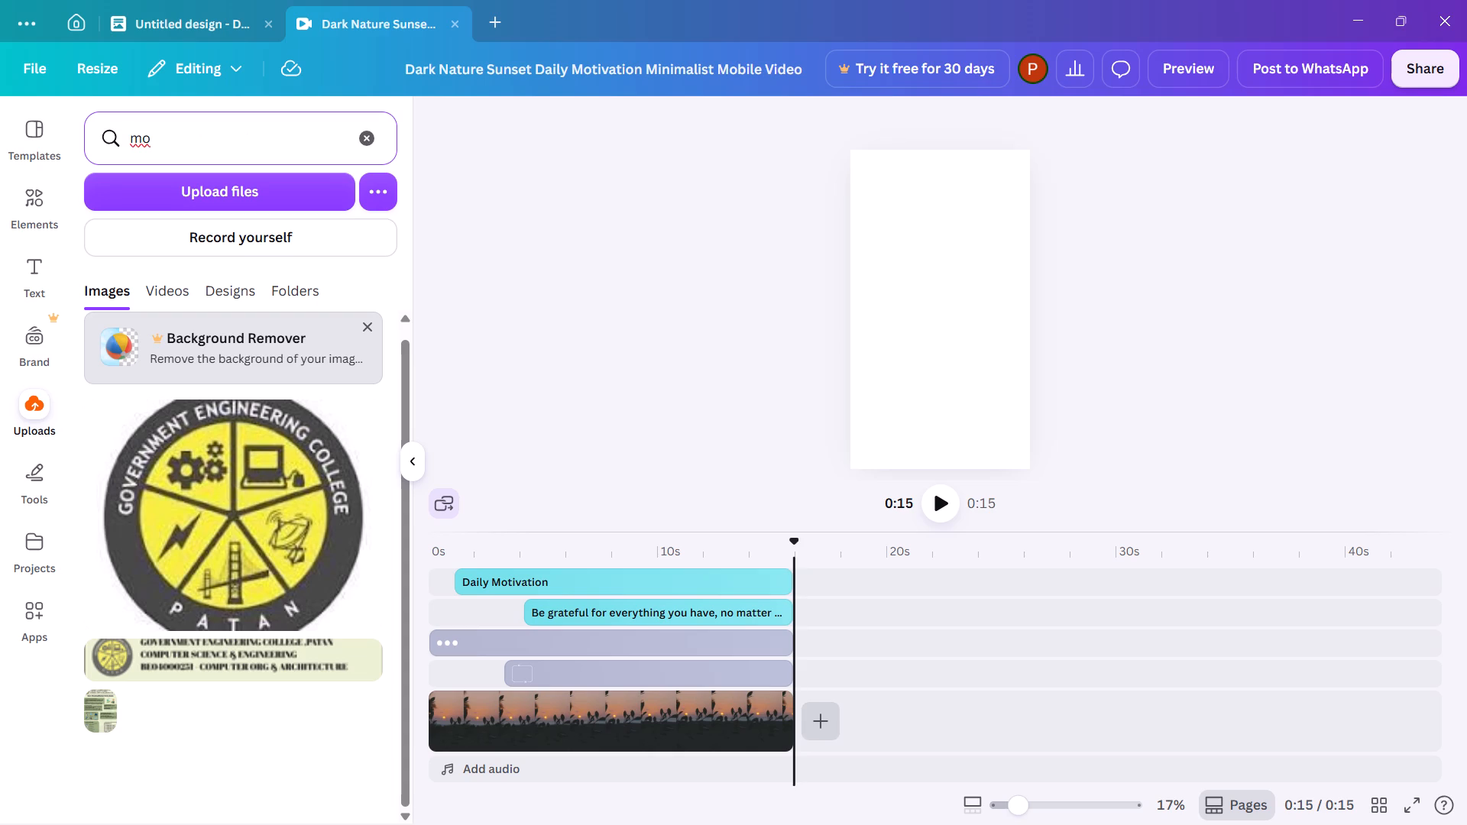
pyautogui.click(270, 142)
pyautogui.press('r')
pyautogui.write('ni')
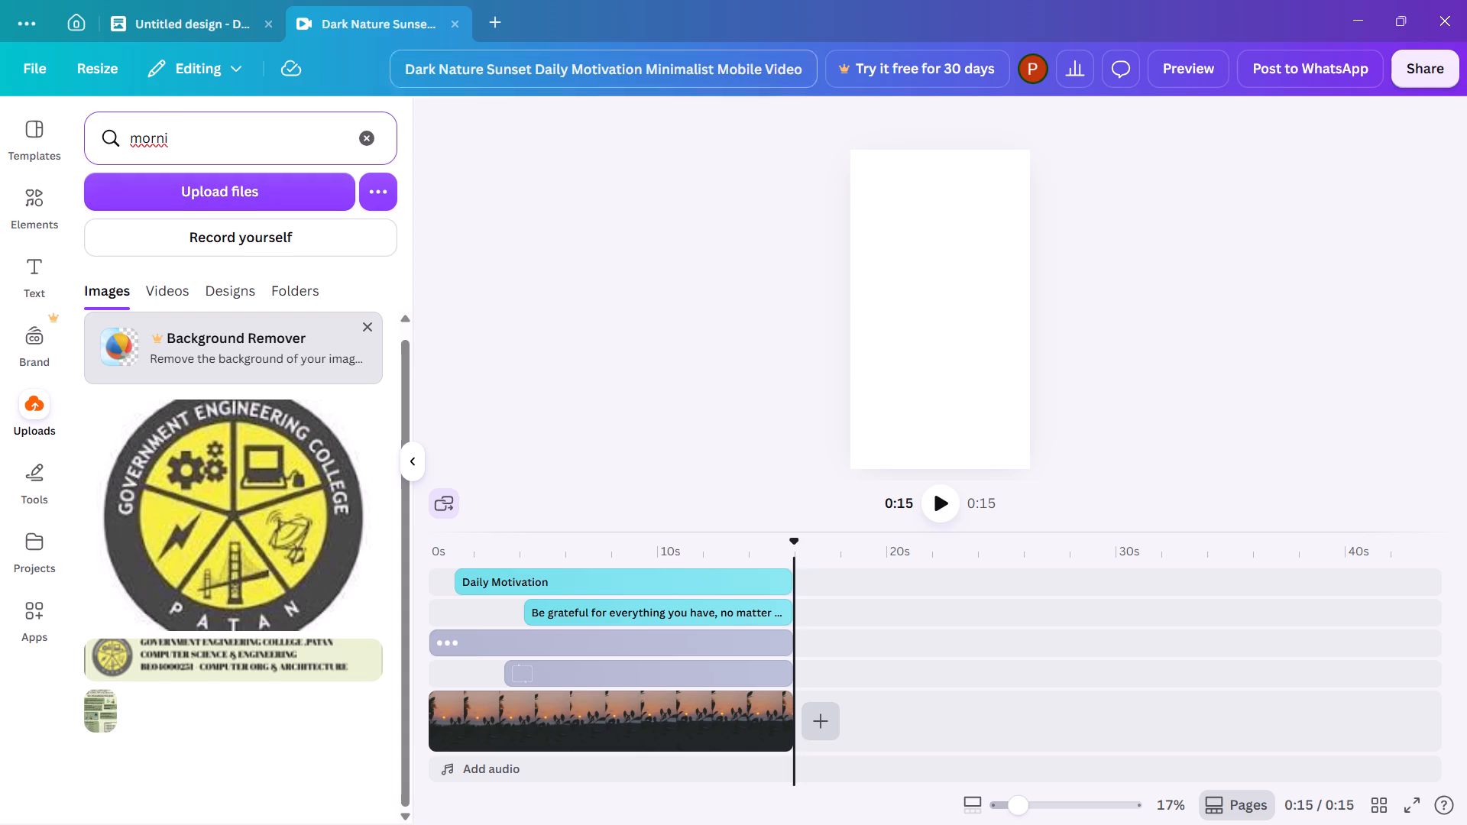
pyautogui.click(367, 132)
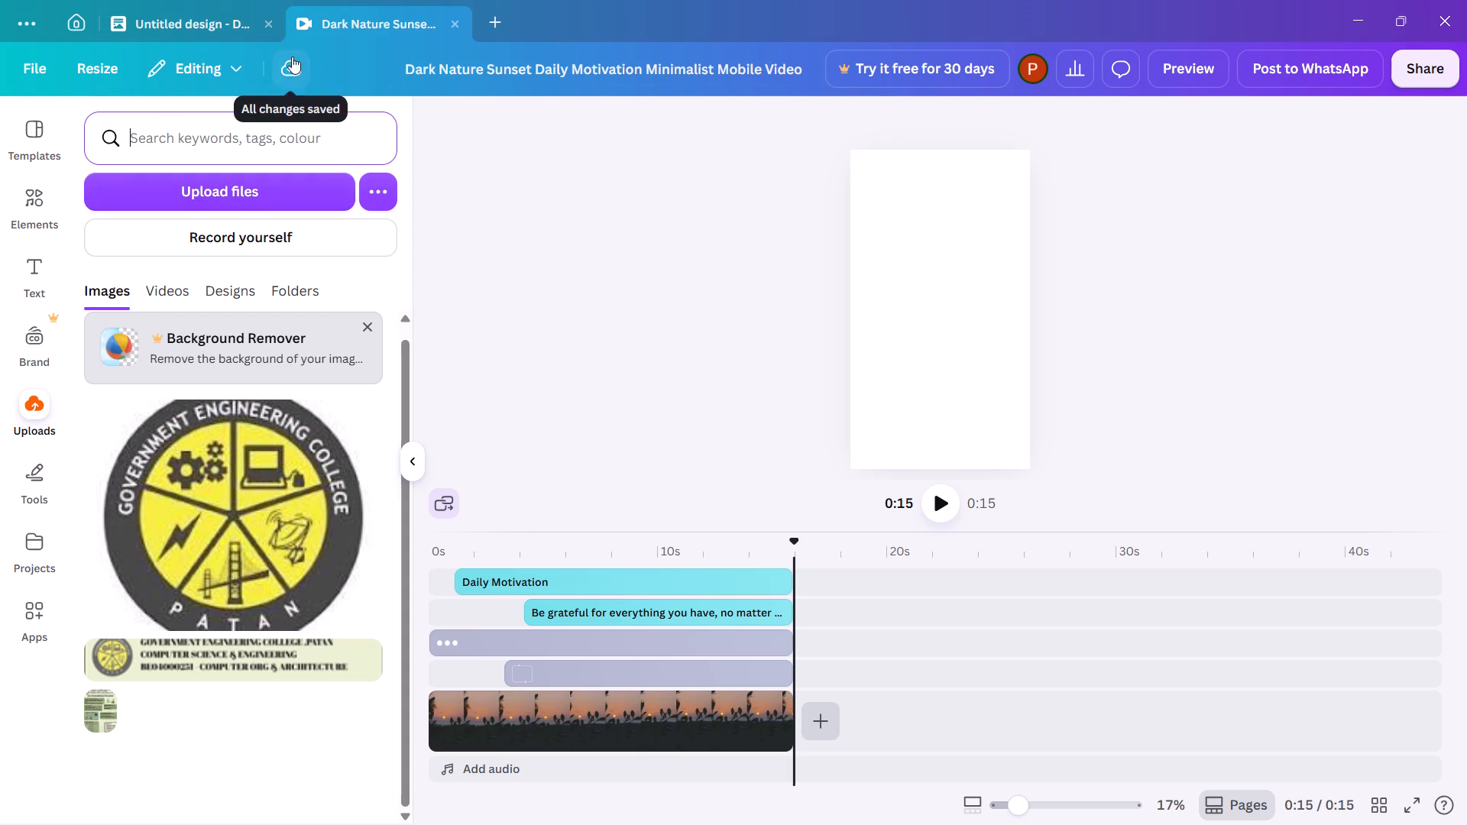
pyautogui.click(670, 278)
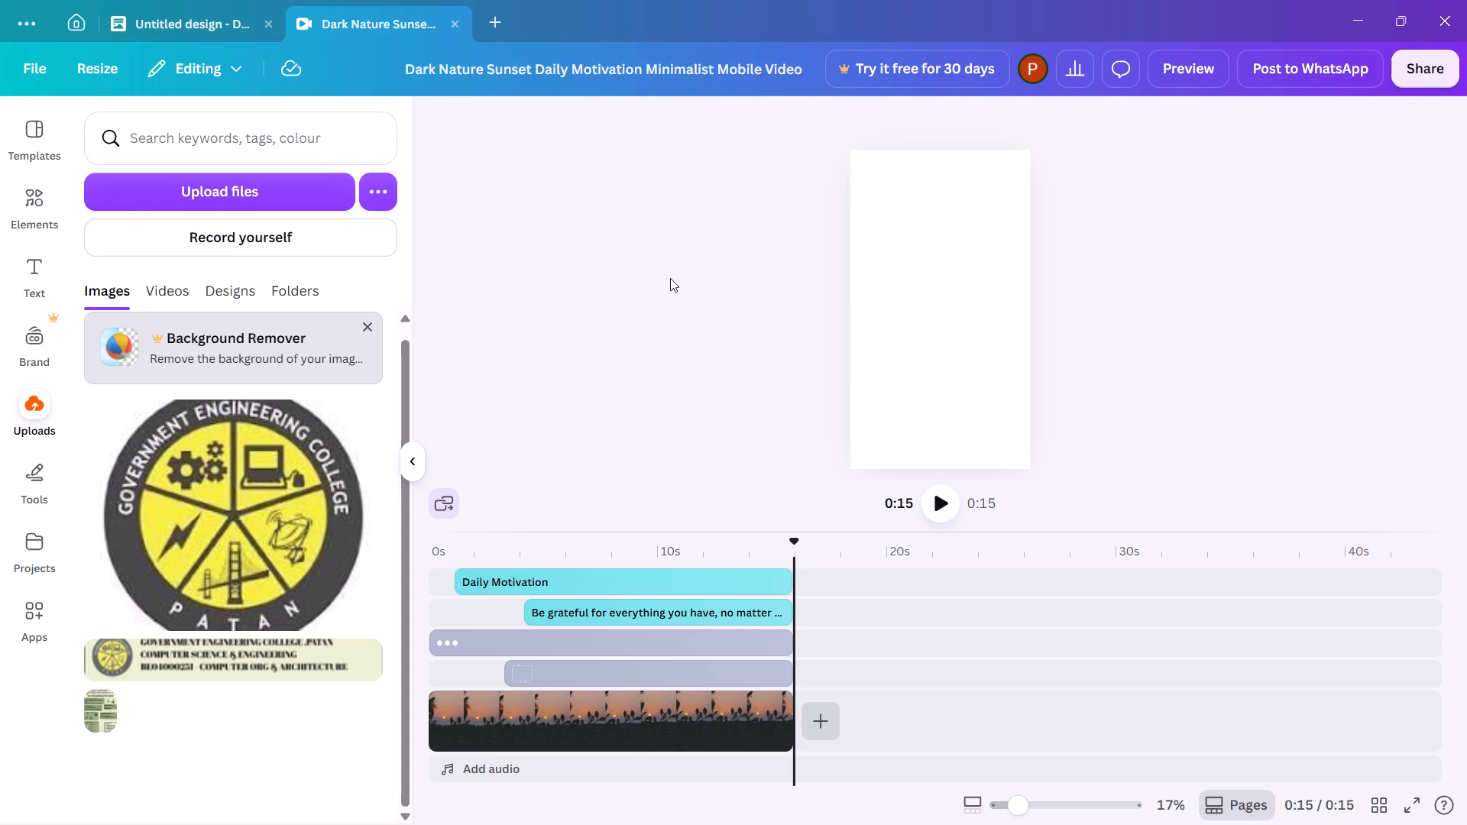
# Dismiss the Background Remover suggestion in the uploads, and check the Downloads folder for files to upload.
pyautogui.click(368, 322)
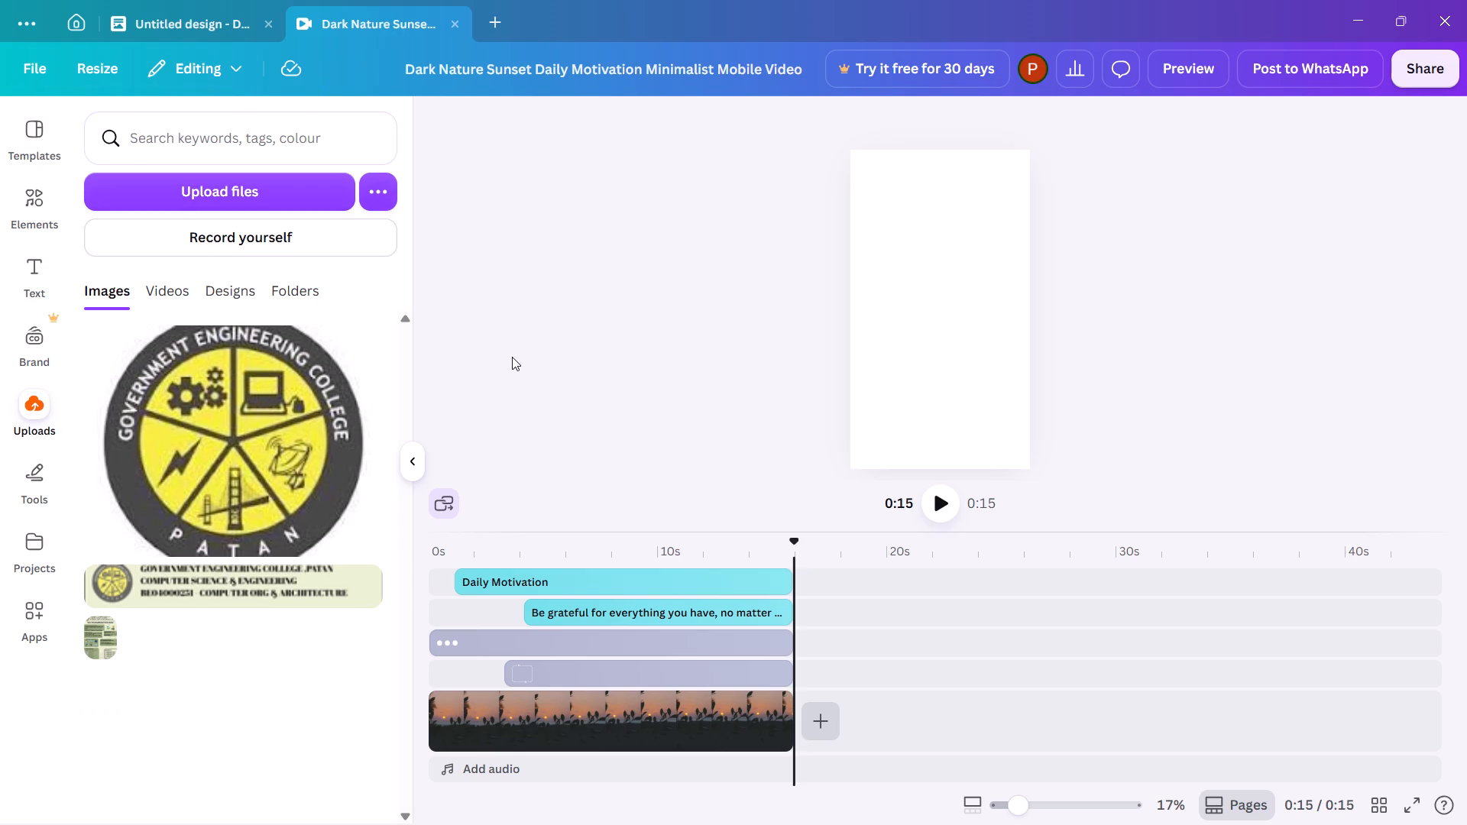
pyautogui.click(900, 615)
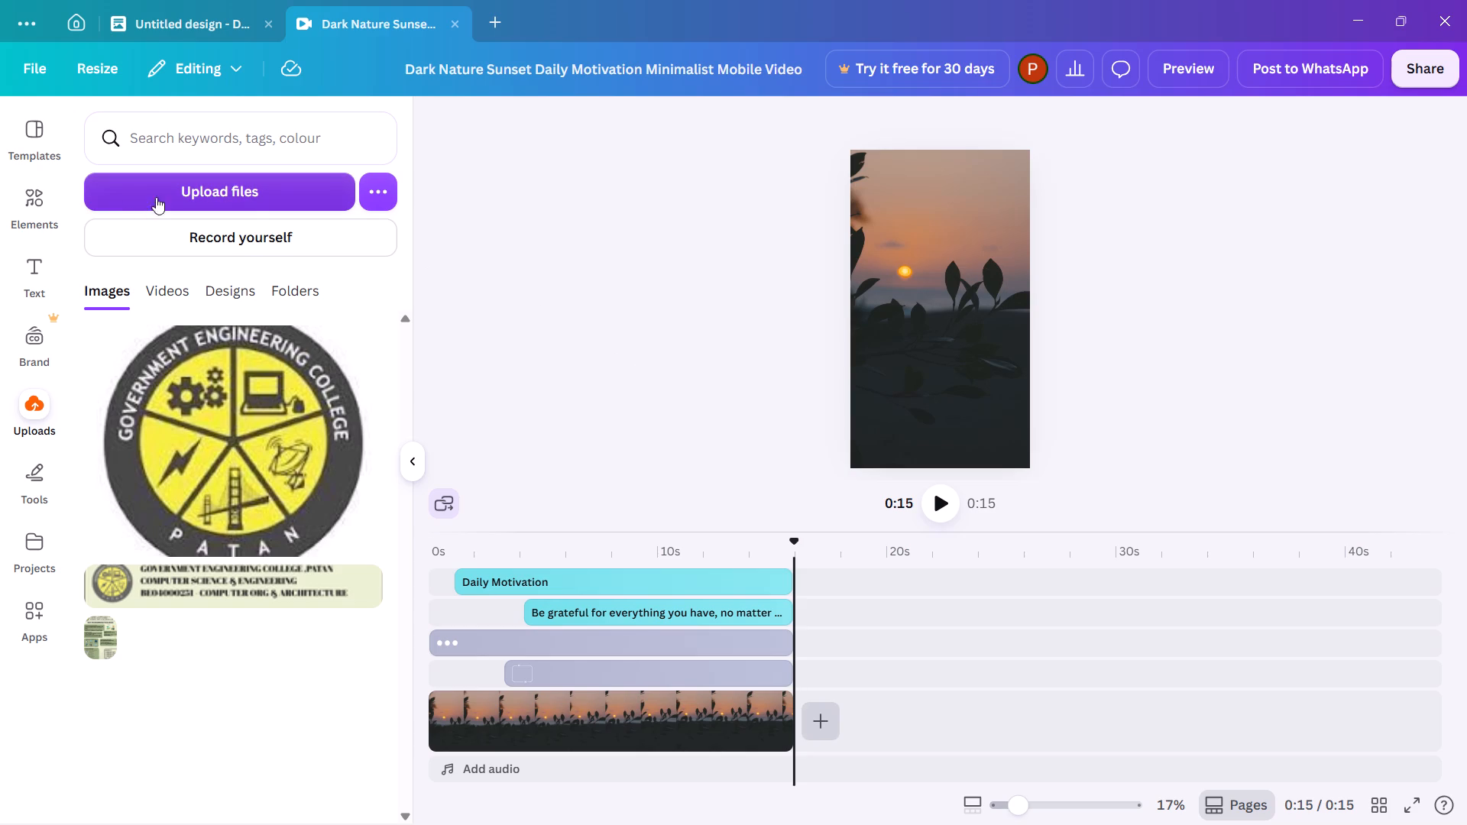
pyautogui.click(250, 198)
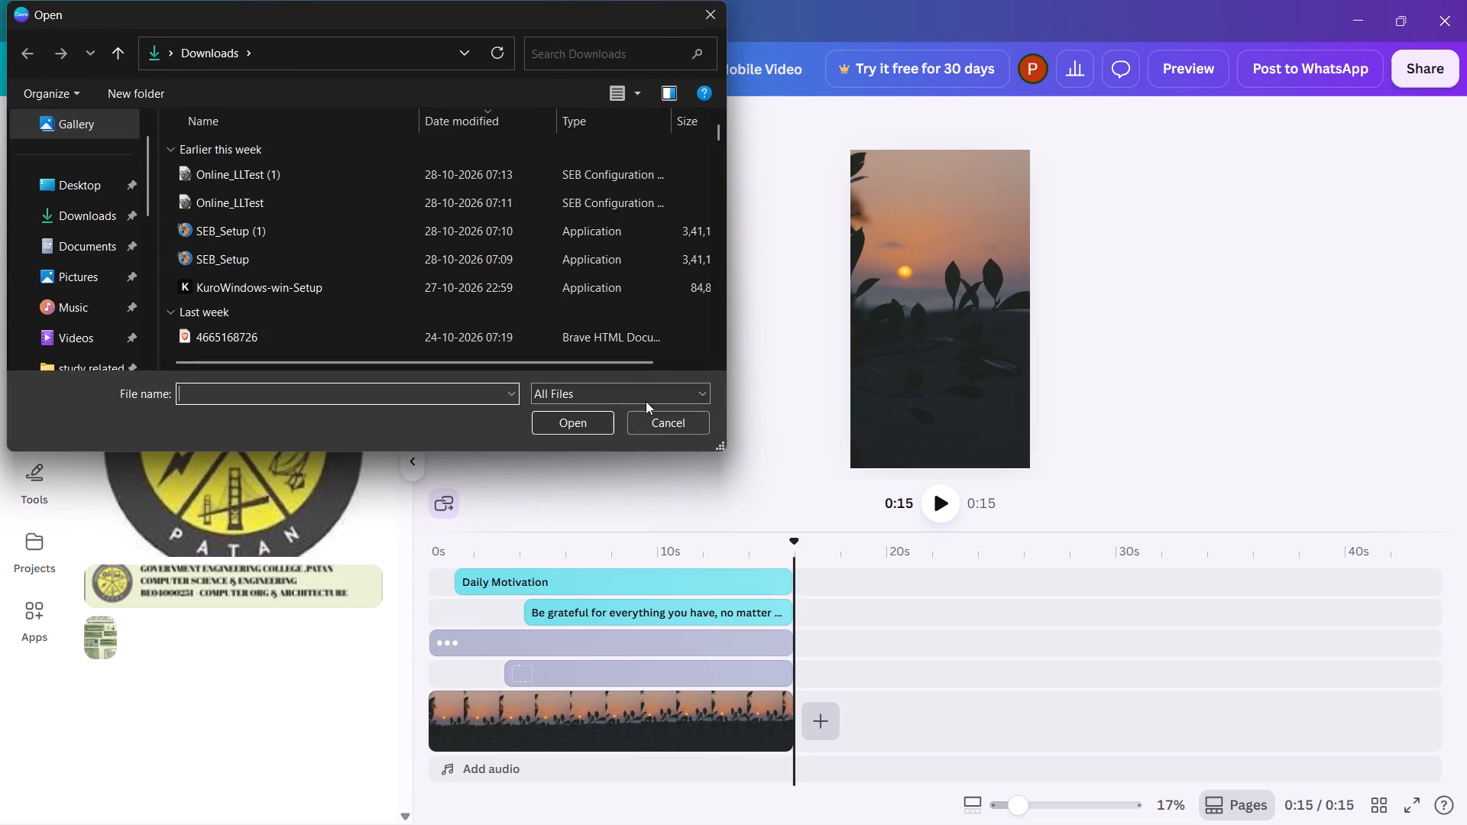
pyautogui.click(657, 421)
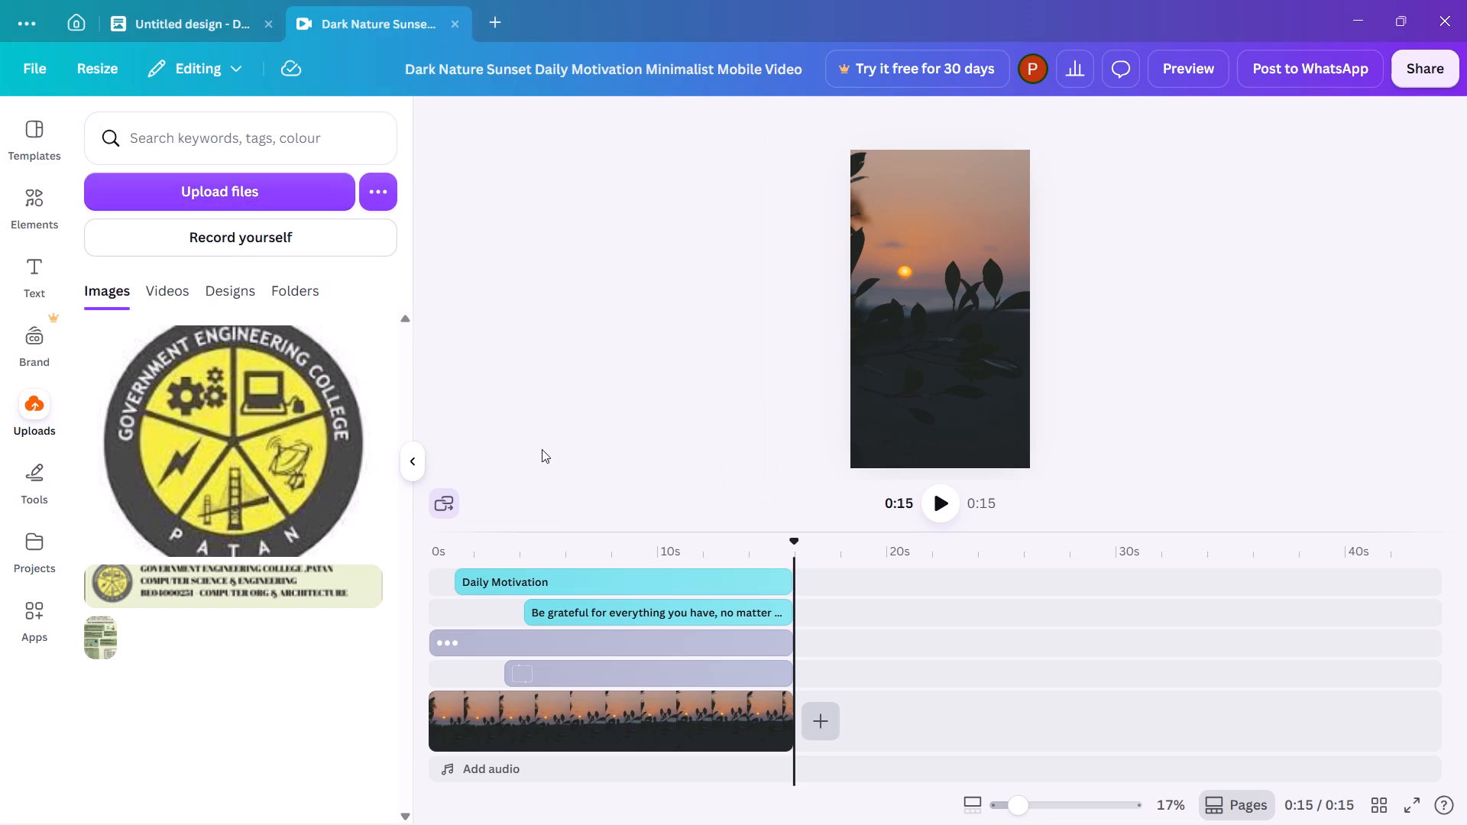
# Trim the start of the three-dots graphic on the timeline so that it lasts 12.6 seconds.
pyautogui.click(414, 460)
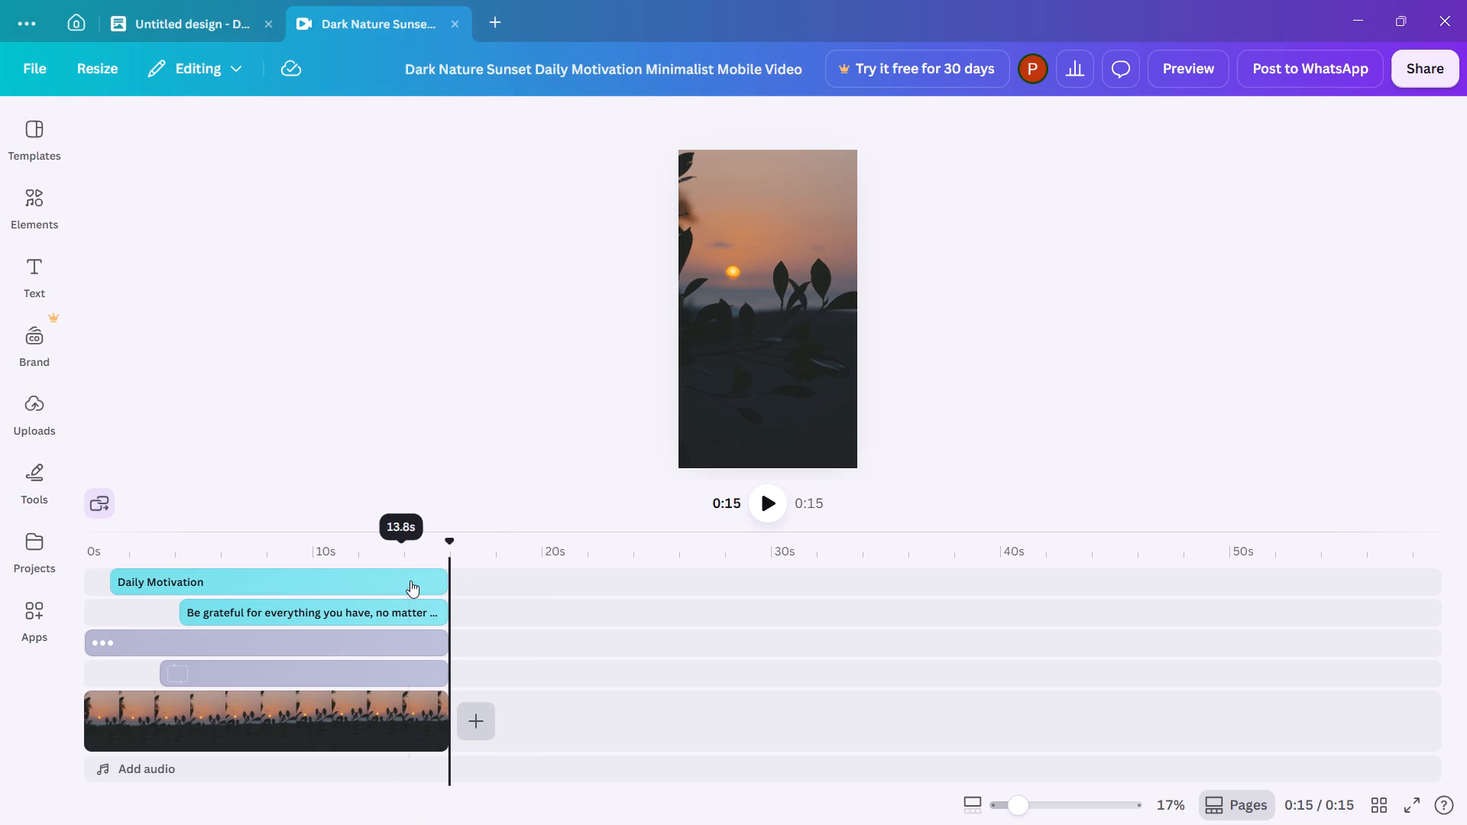
pyautogui.hscroll(-1, 138, 653)
pyautogui.hscroll(1, 54, 663)
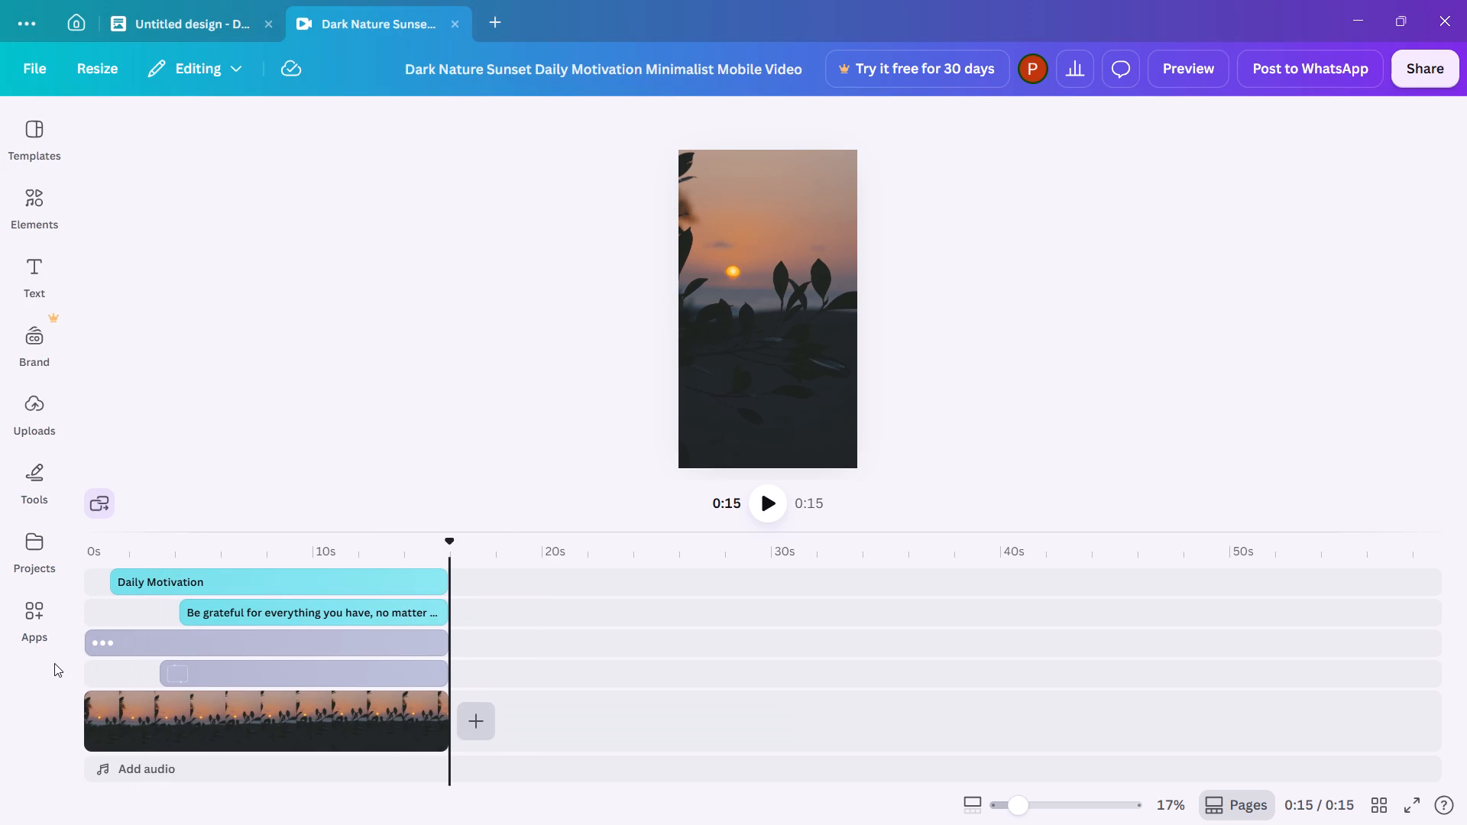
pyautogui.hscroll(1, 54, 663)
pyautogui.moveTo(90, 643); pyautogui.dragTo(284, 636)
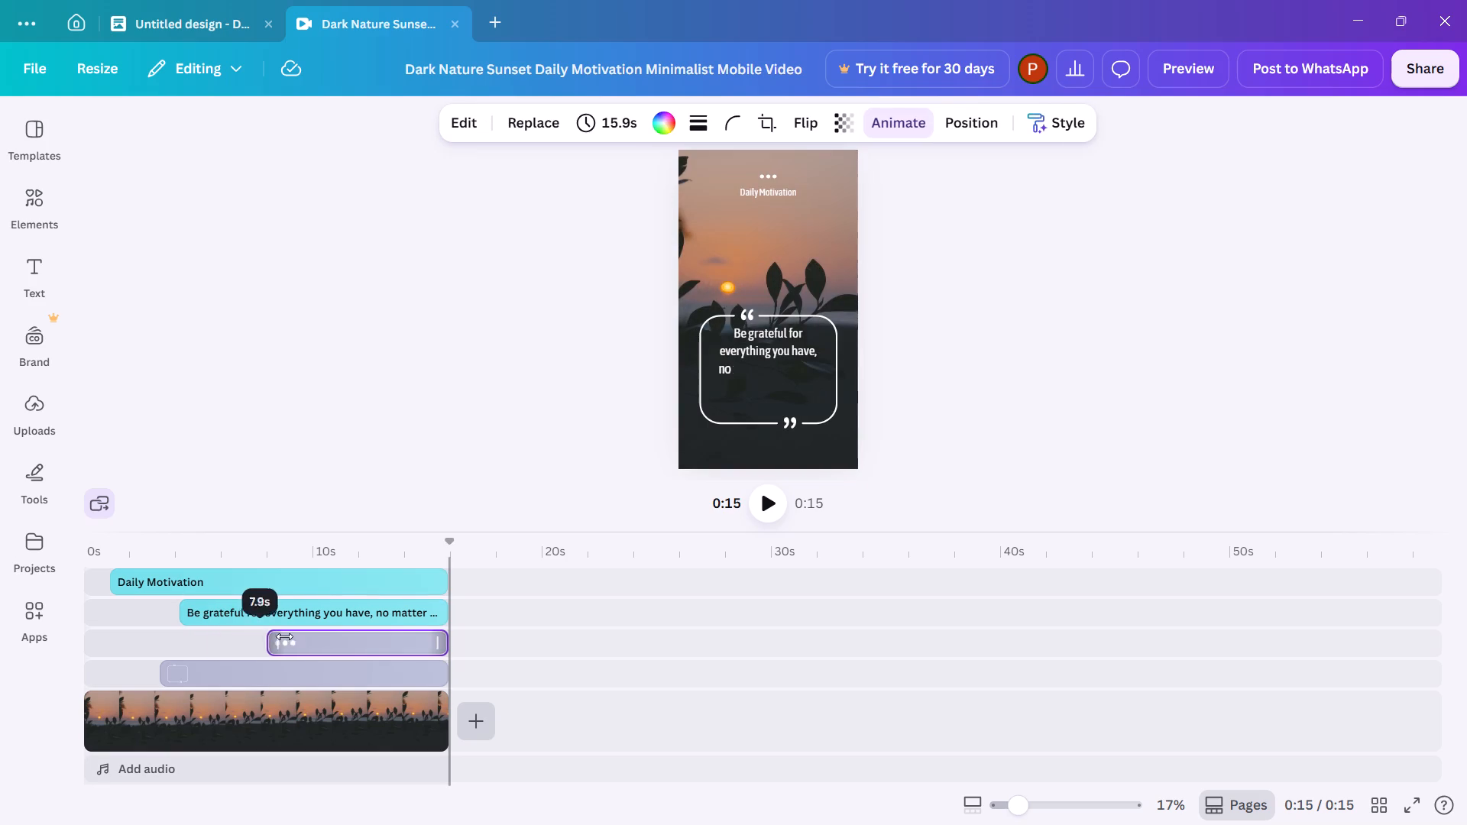
pyautogui.moveTo(284, 636); pyautogui.dragTo(492, 626)
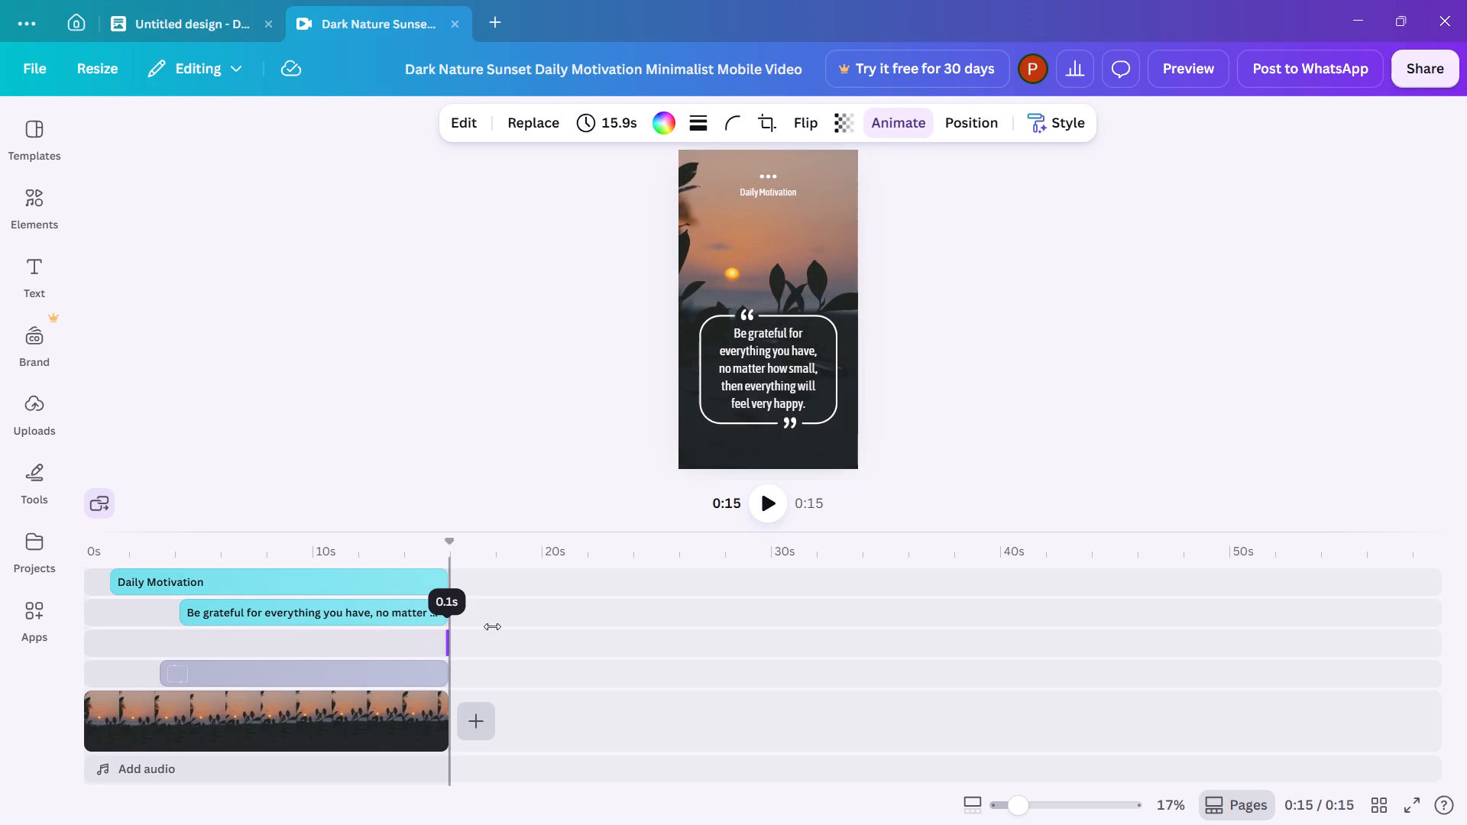
pyautogui.moveTo(492, 626); pyautogui.dragTo(206, 687)
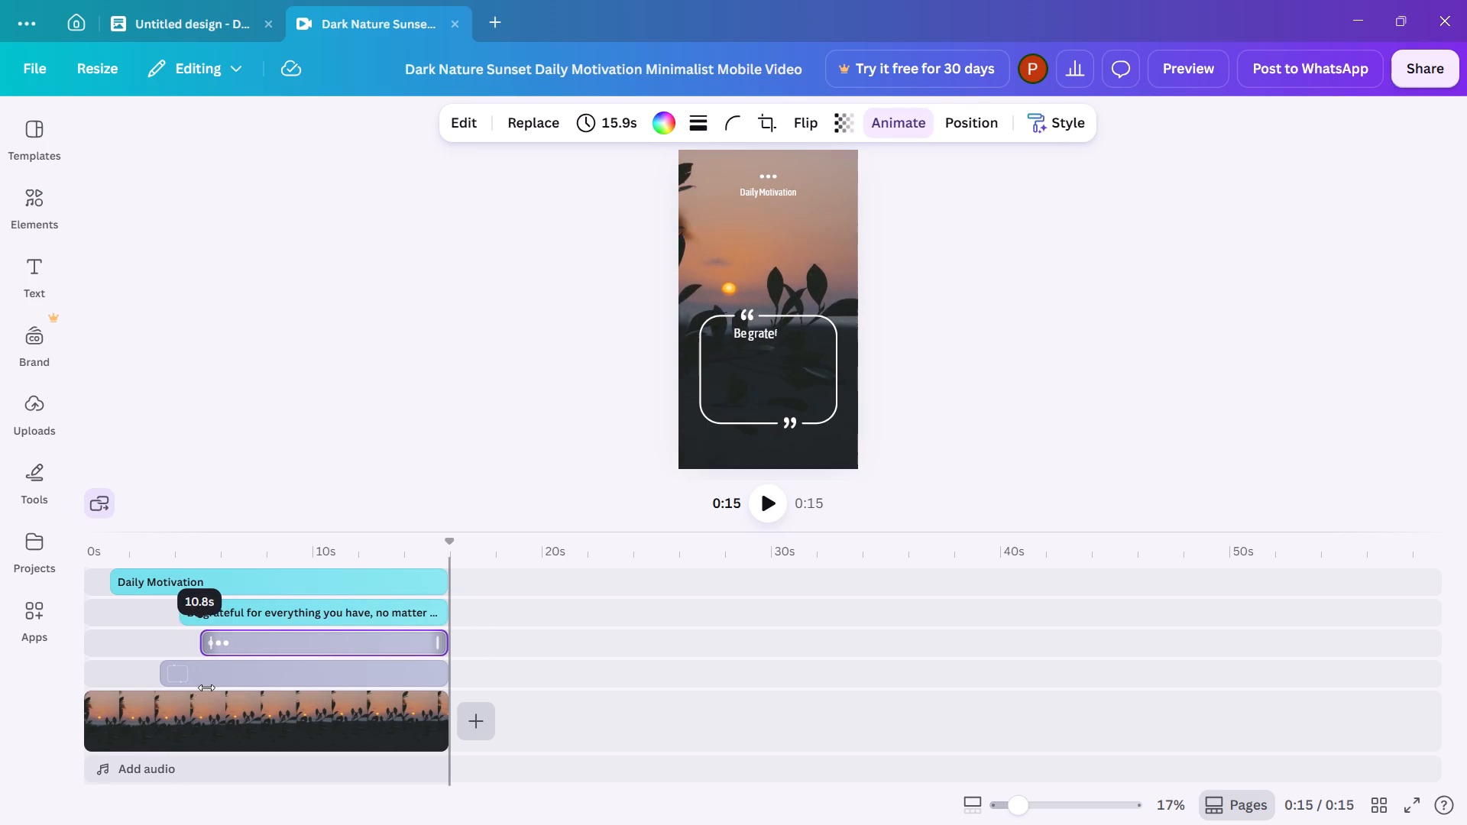
pyautogui.moveTo(206, 687); pyautogui.dragTo(259, 675)
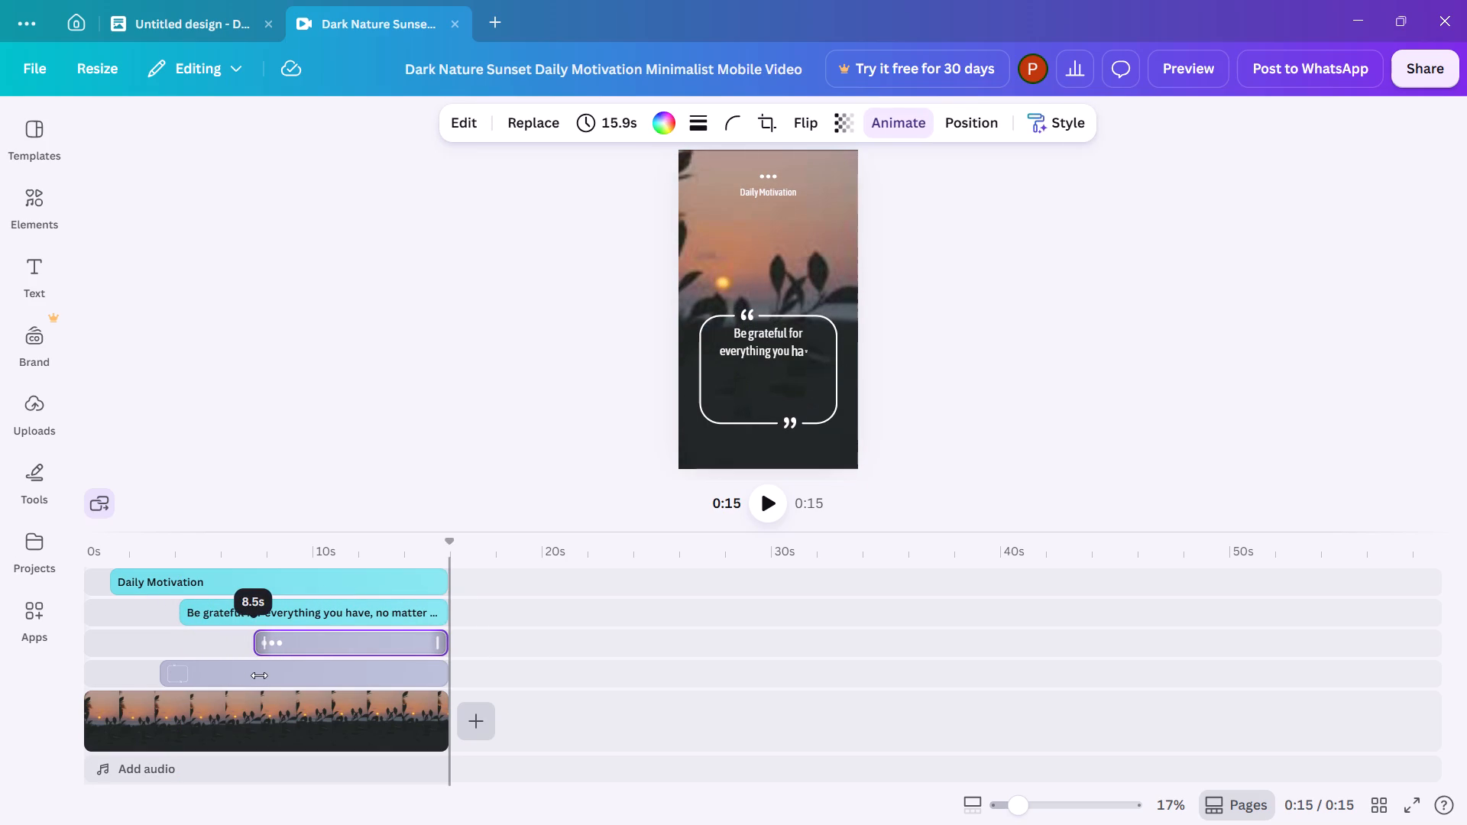
pyautogui.moveTo(259, 675); pyautogui.dragTo(214, 684)
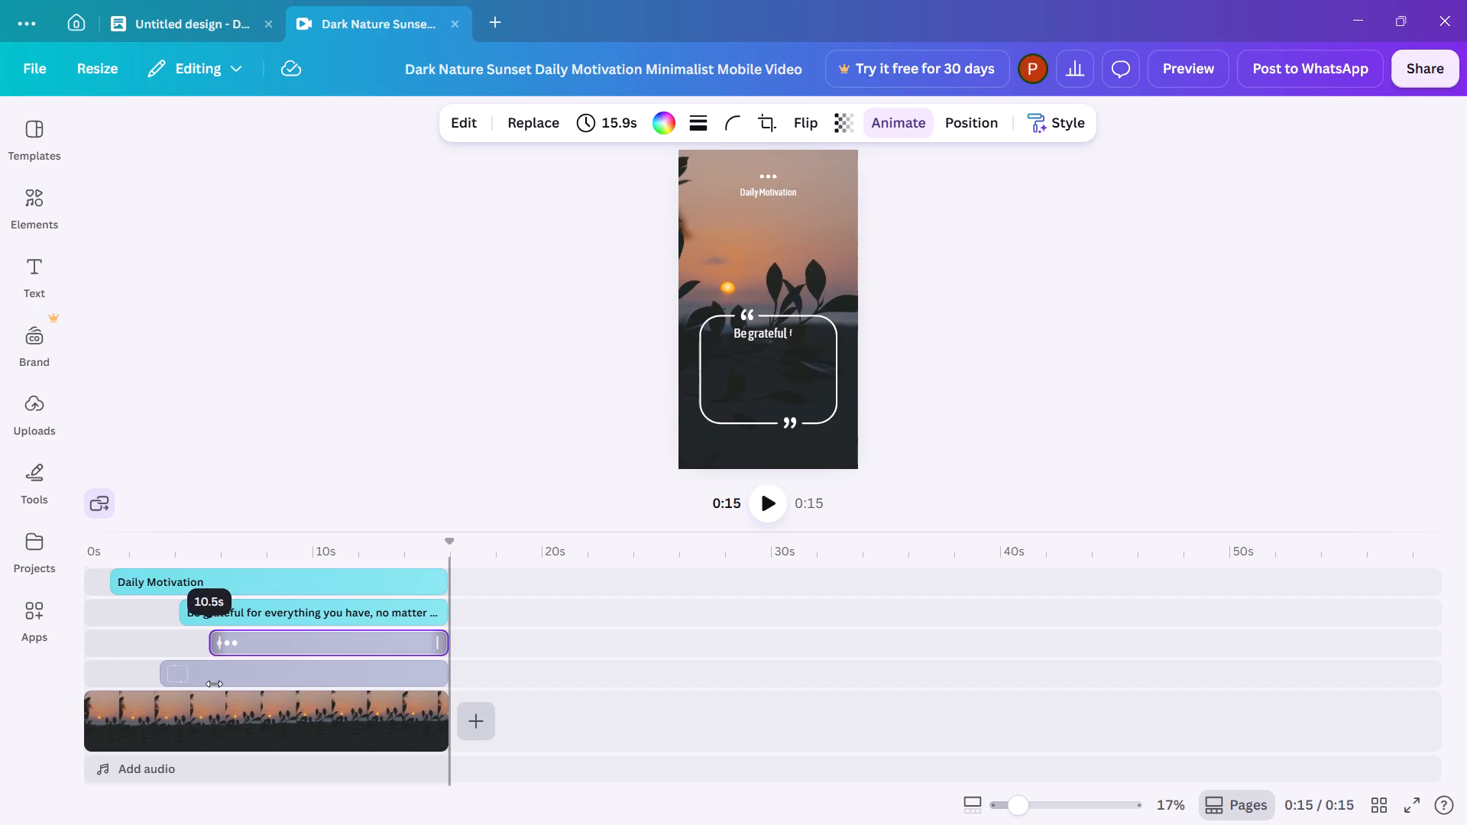
pyautogui.moveTo(214, 684); pyautogui.dragTo(151, 749)
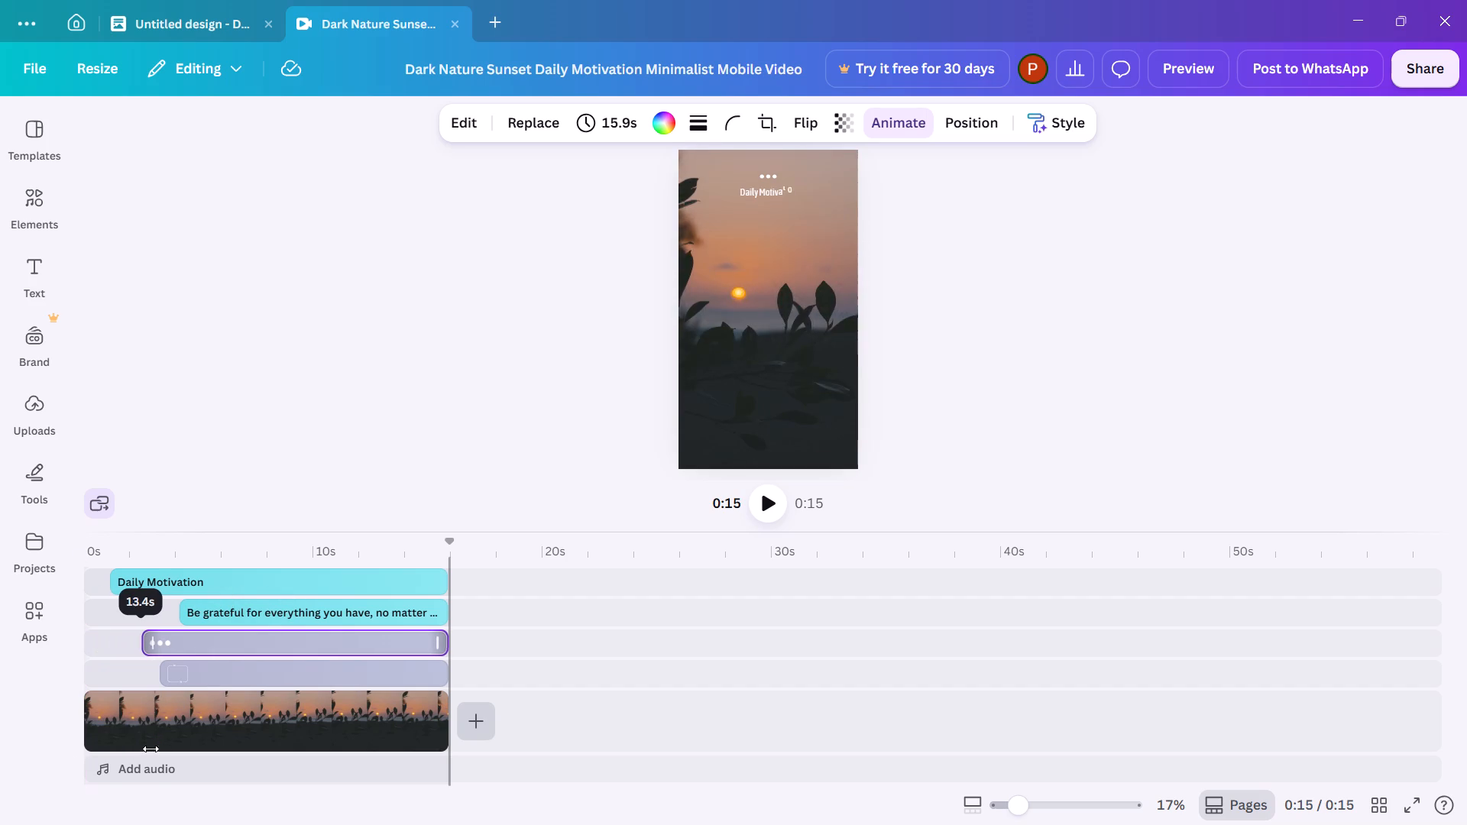
pyautogui.moveTo(151, 749); pyautogui.dragTo(167, 746)
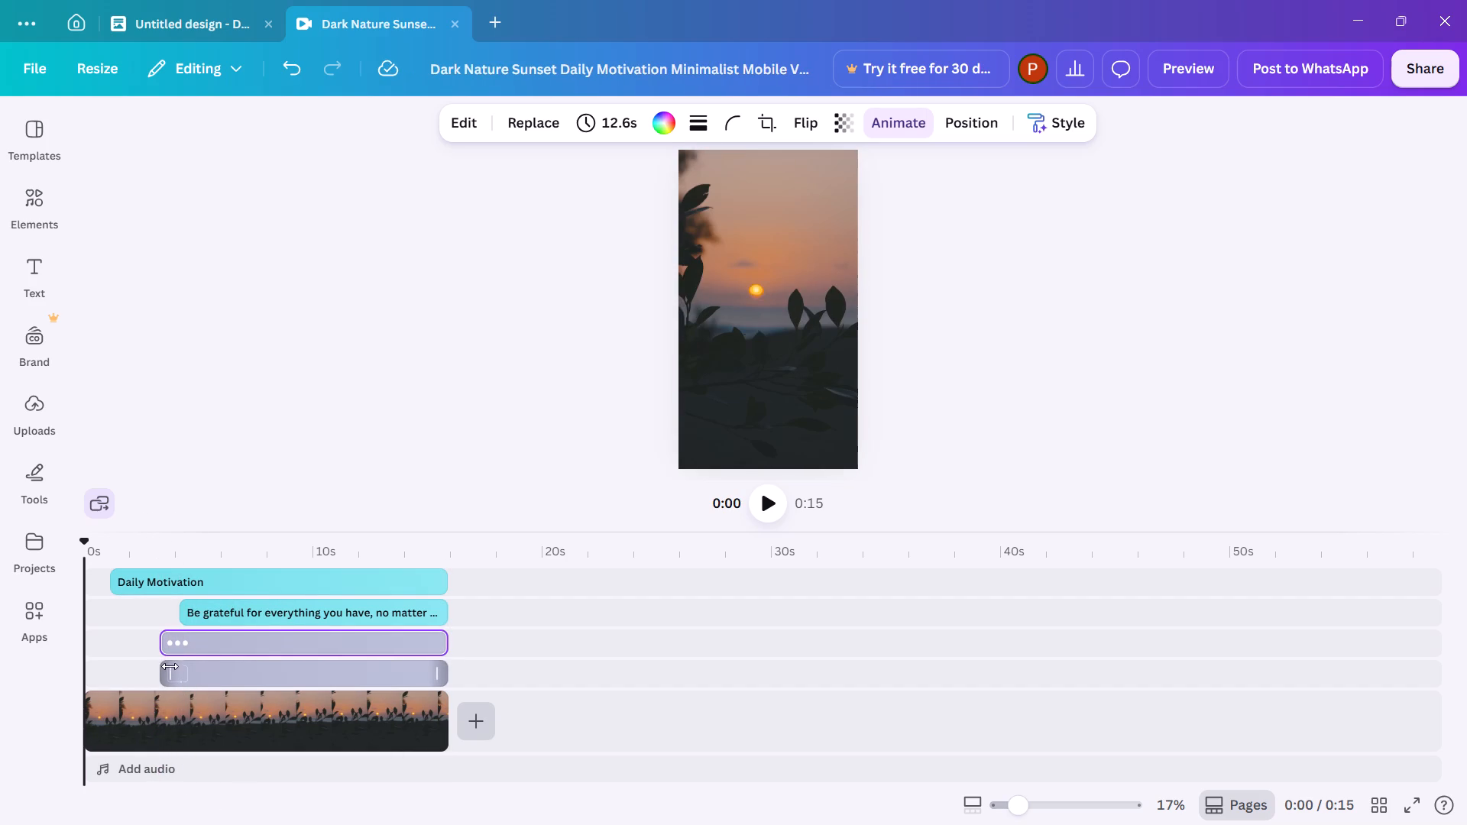
# Trim the start of the quote frame graphic on the timeline so that it lasts 8.8 seconds.
pyautogui.moveTo(173, 675); pyautogui.dragTo(124, 678)
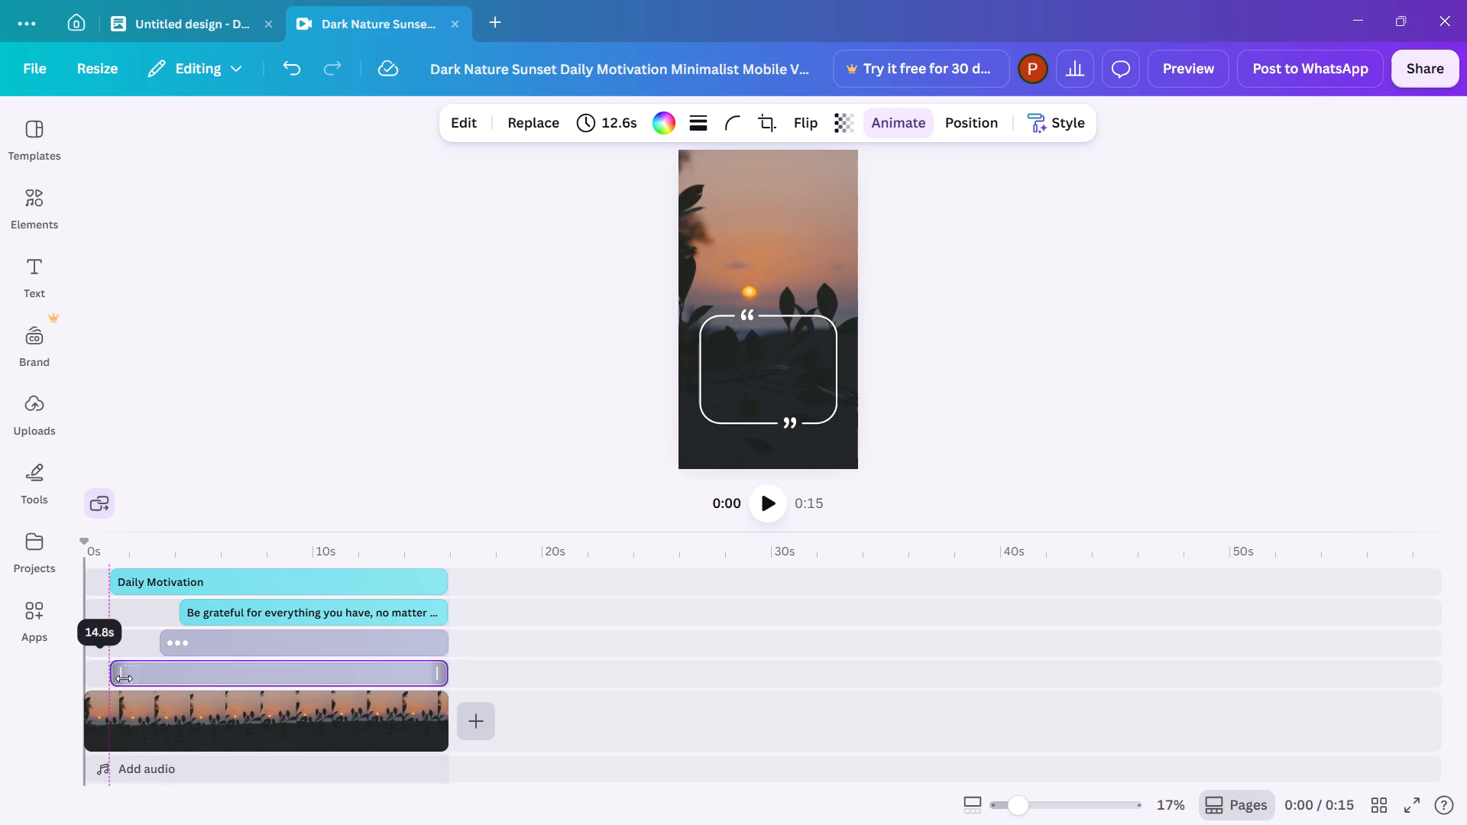
pyautogui.moveTo(124, 678); pyautogui.dragTo(259, 666)
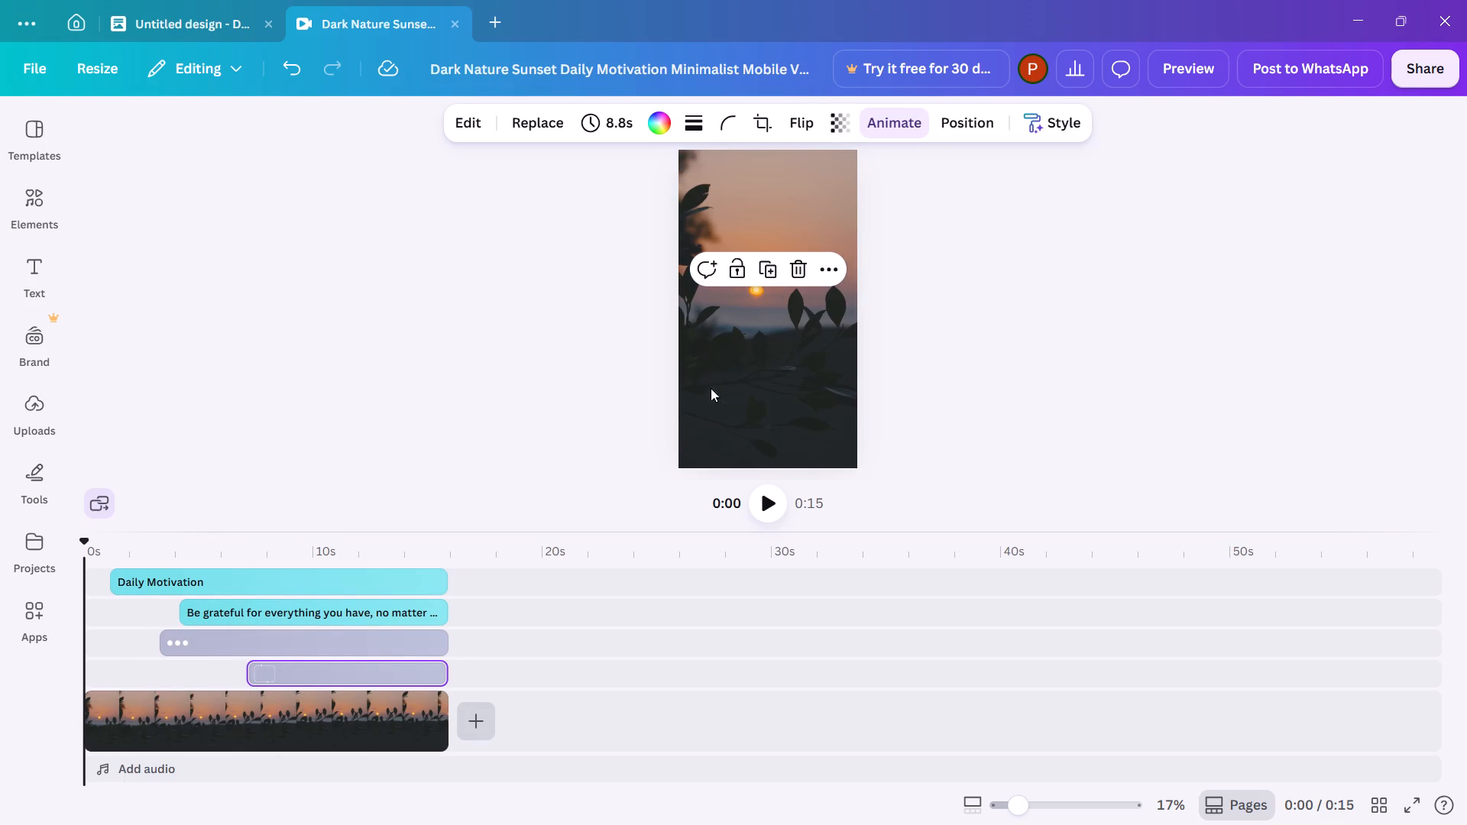
# Play the video from the start to preview the new timing of the dots and quote frame.
pyautogui.click(773, 495)
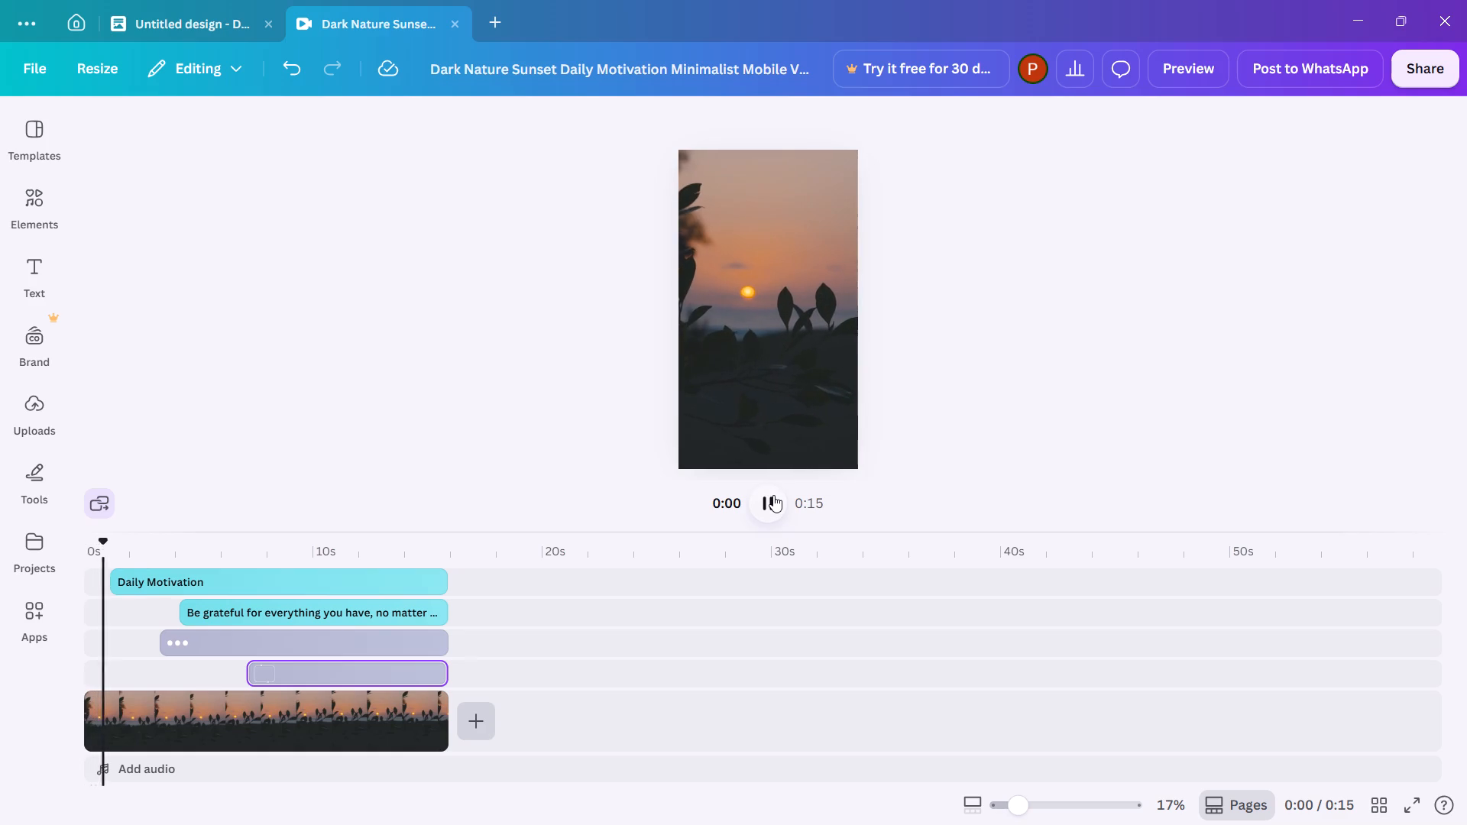
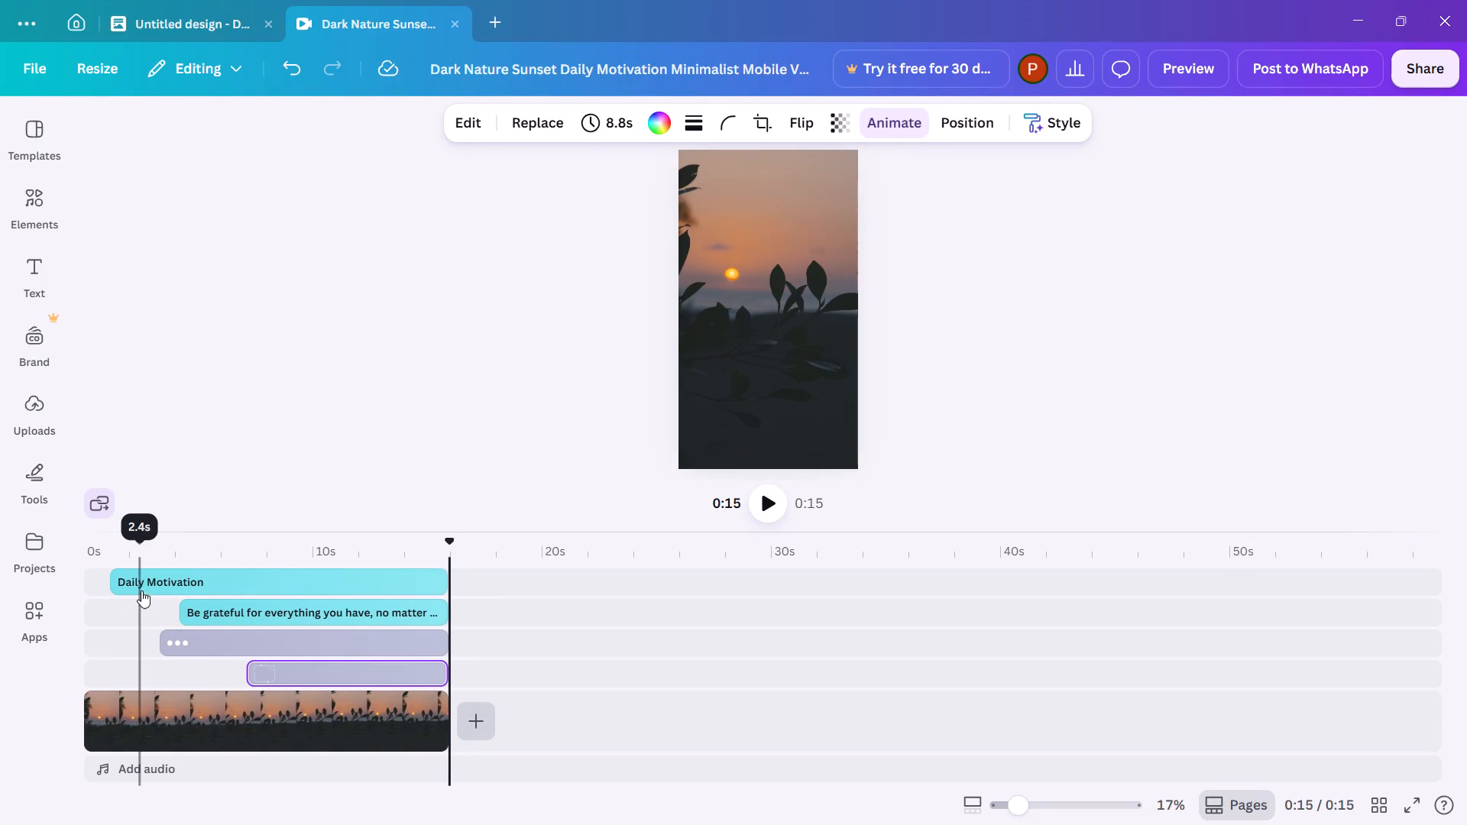
# Clear the existing "Be grateful for everything you have" quote from its text box, keeping the box open for editing.
pyautogui.click(199, 613)
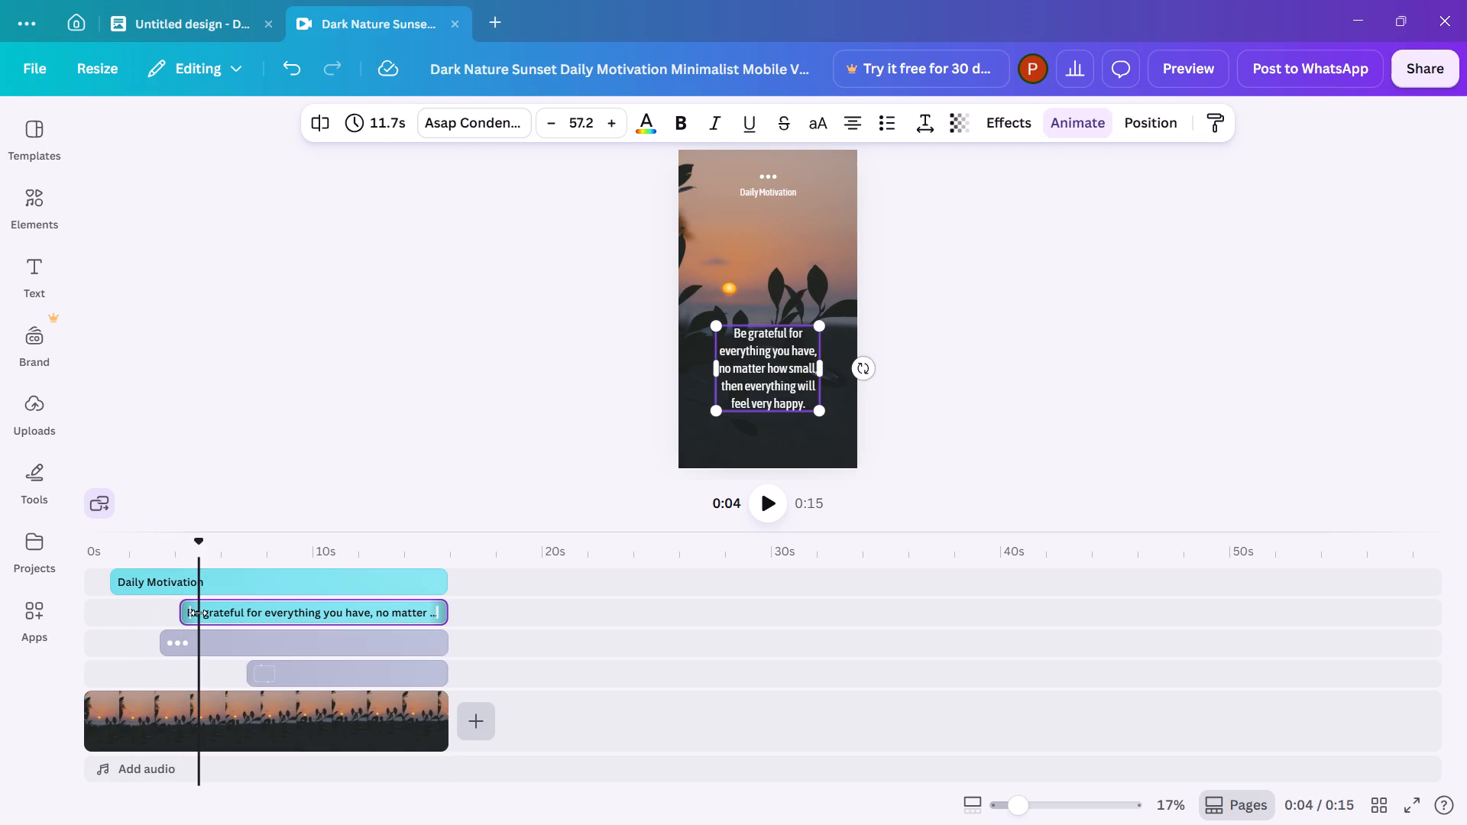
pyautogui.click(793, 387)
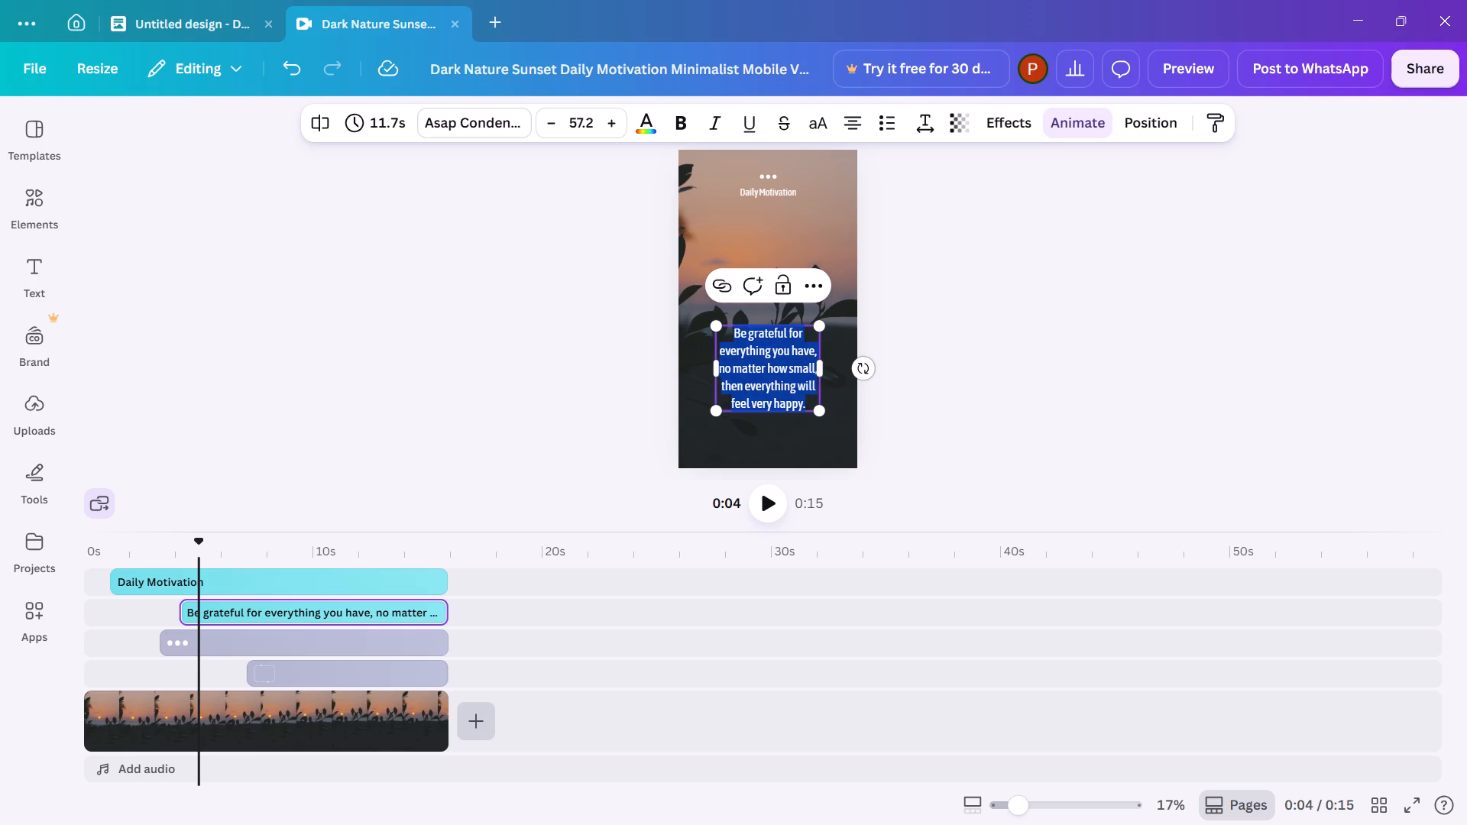
pyautogui.press('BackSpace')
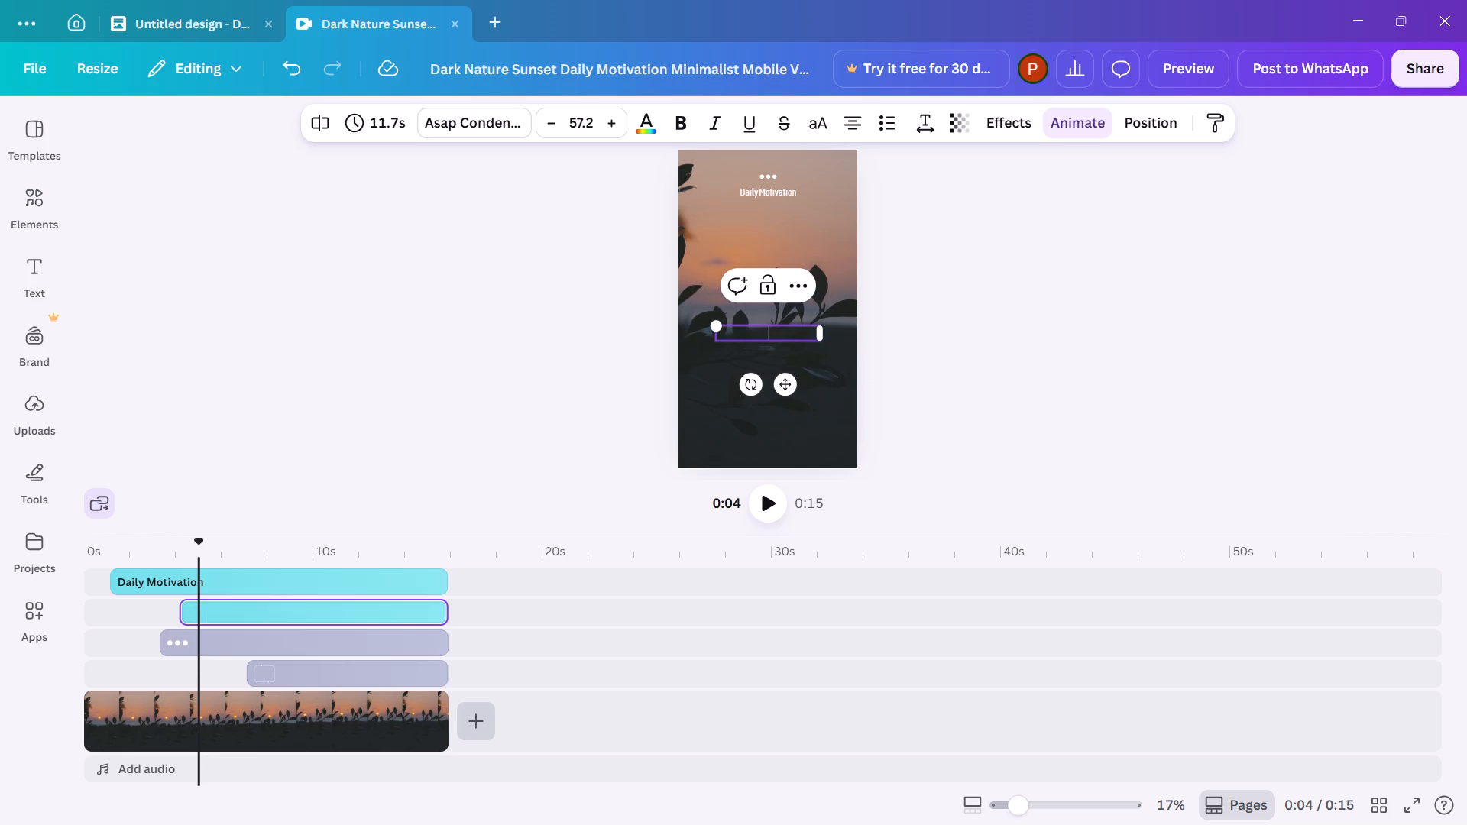
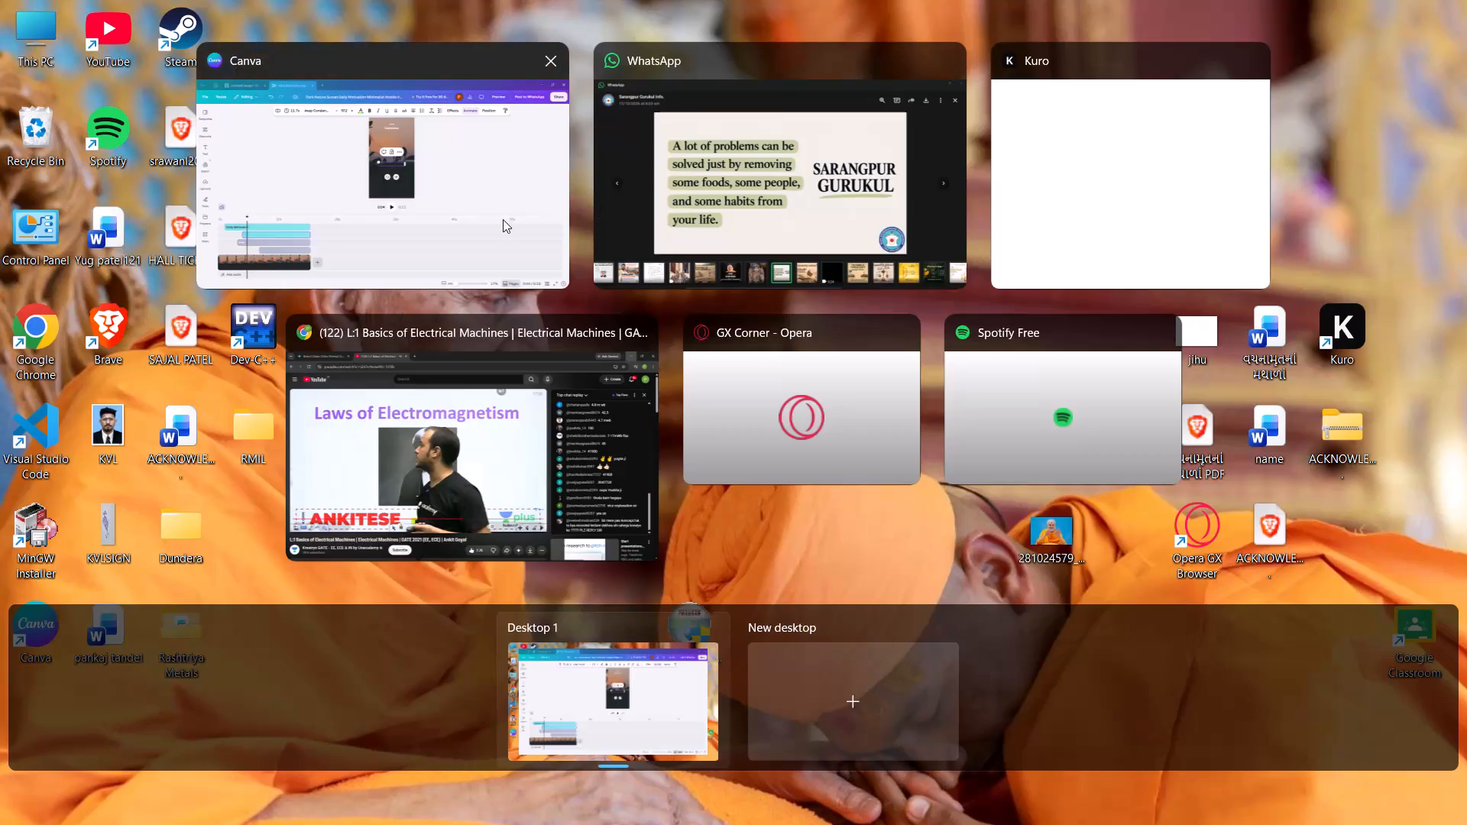
# Switch back to Canva, clear the quote text box below Daily Motivation, and start the quote with "A lot of".
pyautogui.click(474, 213)
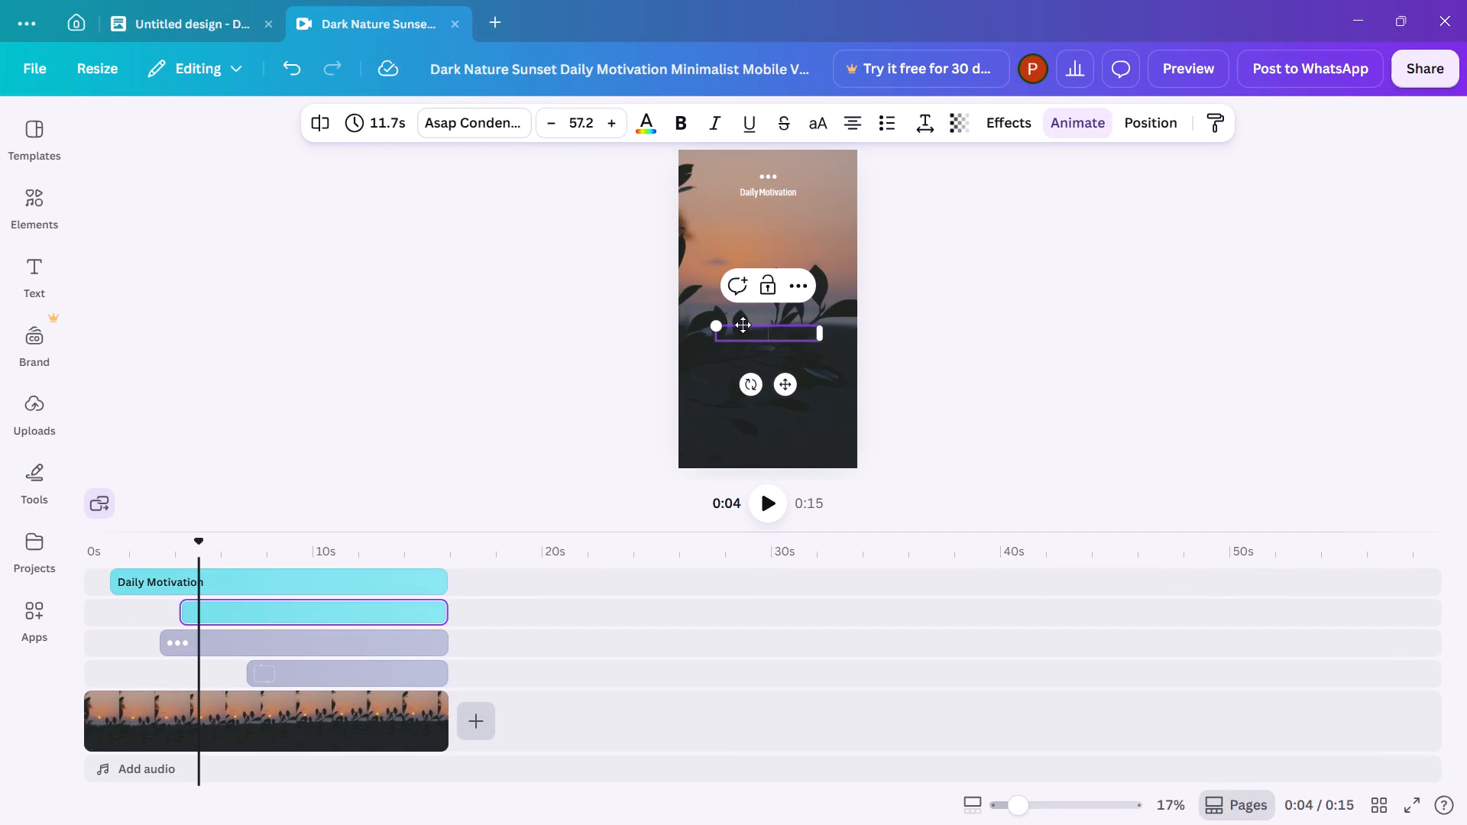
pyautogui.press('BackSpace')
pyautogui.press('BackSpace')
pyautogui.press('BackSpace')
pyautogui.press('BackSpace')
pyautogui.press('a')
pyautogui.press('space')
pyautogui.press('l')
pyautogui.press('BackSpace')
pyautogui.press('space')
pyautogui.press('space')
pyautogui.press('space')
pyautogui.write('los')
pyautogui.press('BackSpace')
pyautogui.write('t')
pyautogui.press('space')
pyautogui.write(';o')
pyautogui.press('BackSpace')
pyautogui.press('BackSpace')
pyautogui.press('space')
pyautogui.press('o')
pyautogui.write('f')
pyautogui.press('space')
# Continue the quote in the same text box with "problems can be sloved".
pyautogui.write('pr')
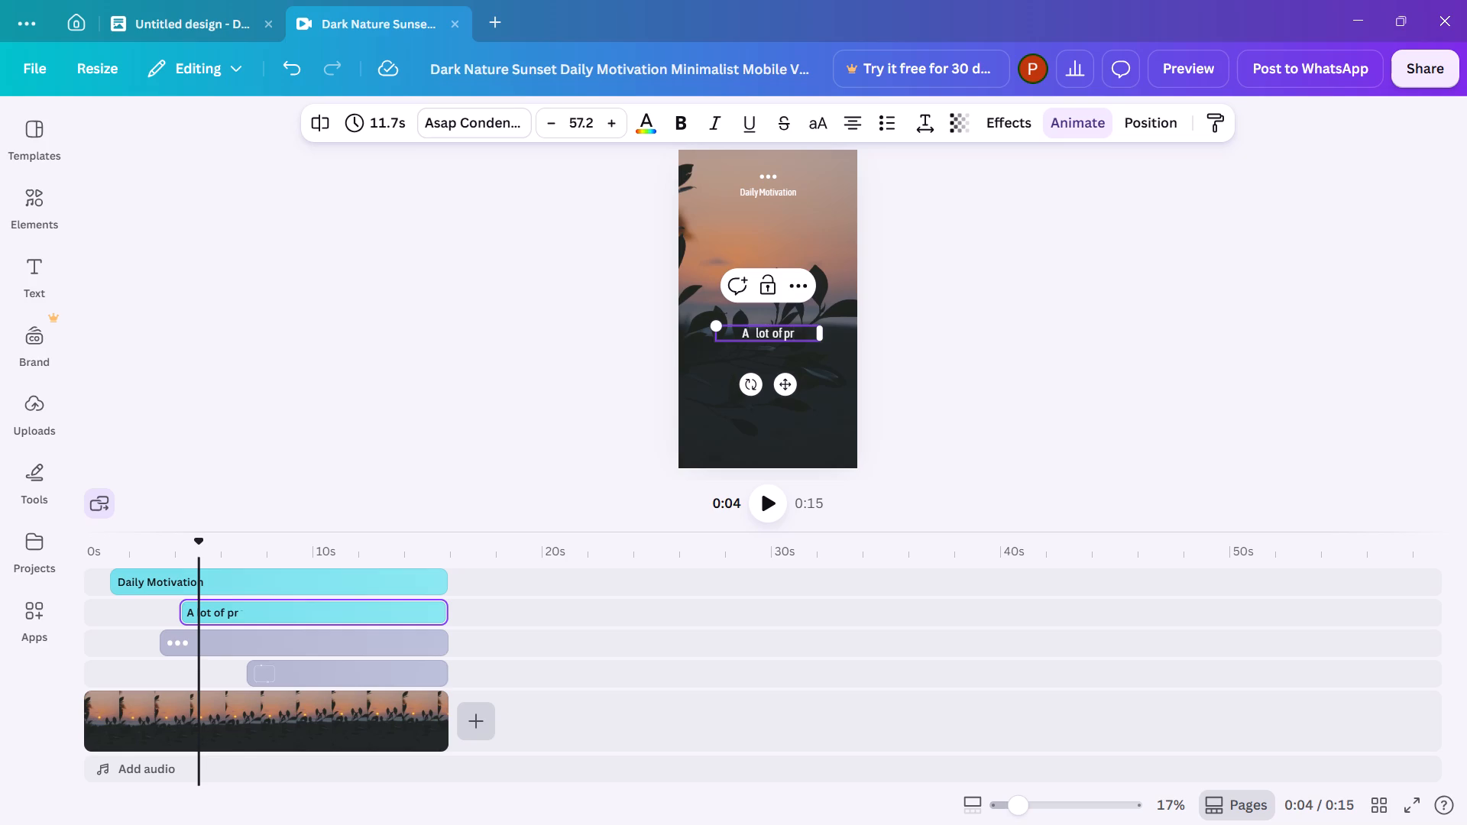
pyautogui.press('o')
pyautogui.press('b')
pyautogui.write('lem')
pyautogui.press('s')
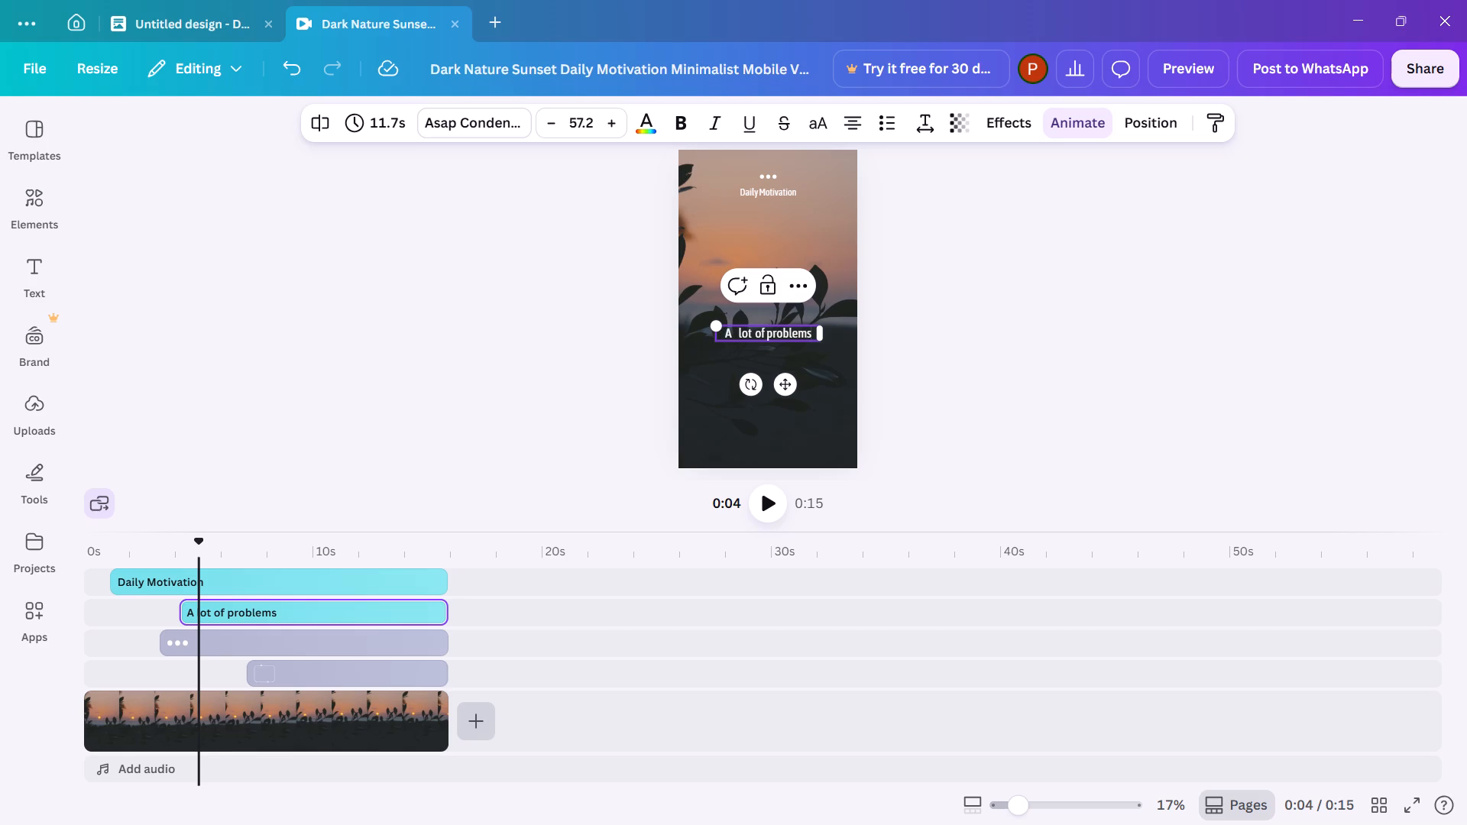
pyautogui.press('space')
pyautogui.press('c')
pyautogui.write('an')
pyautogui.press('space')
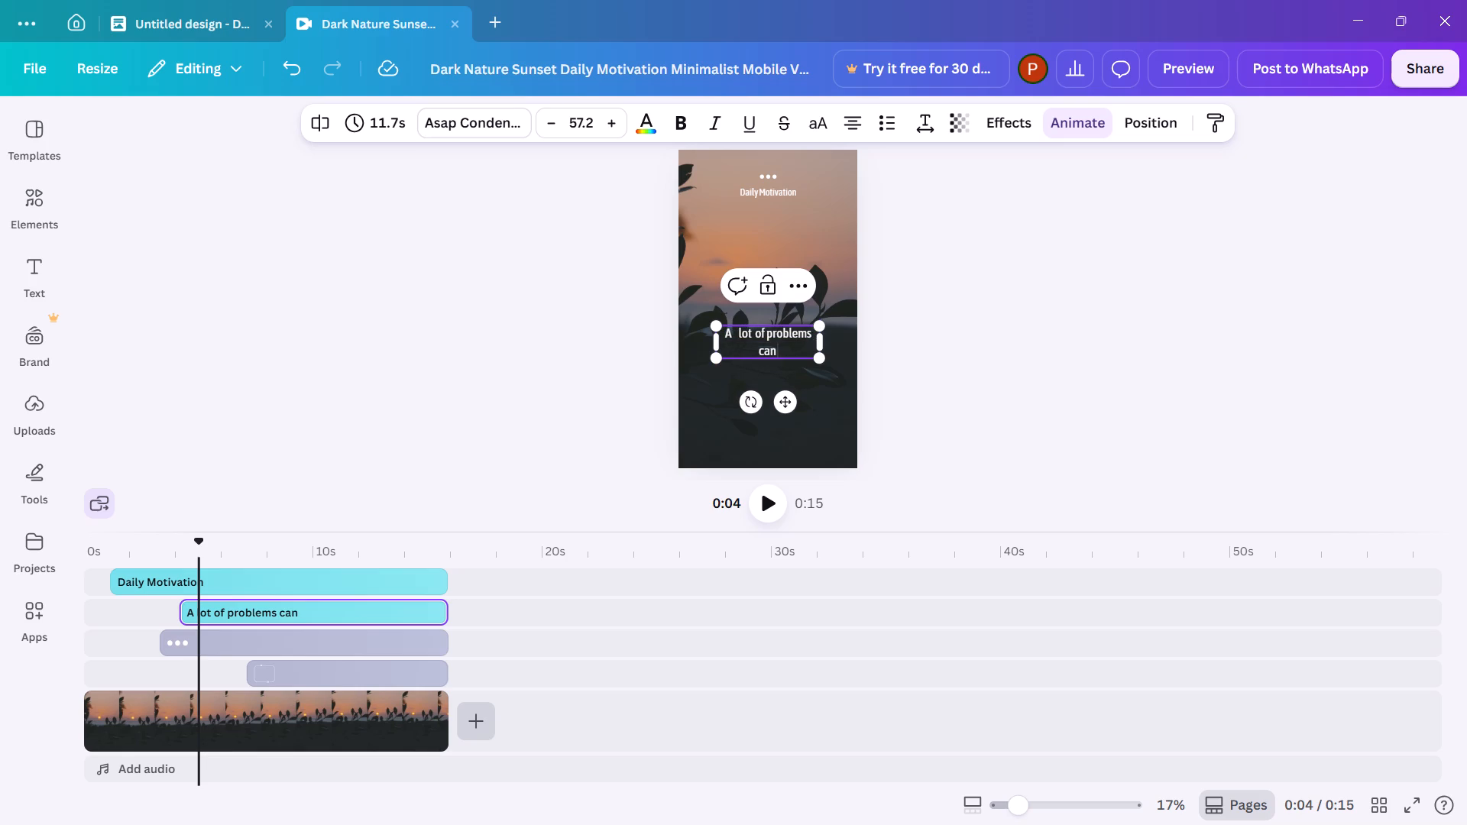
pyautogui.write('be')
pyautogui.press('space')
pyautogui.press('space')
pyautogui.write('slo')
pyautogui.write('ve')
pyautogui.press('d')
pyautogui.press('space')
# Continue the quote in the text box with "just by removing some foods,".
pyautogui.write('ju')
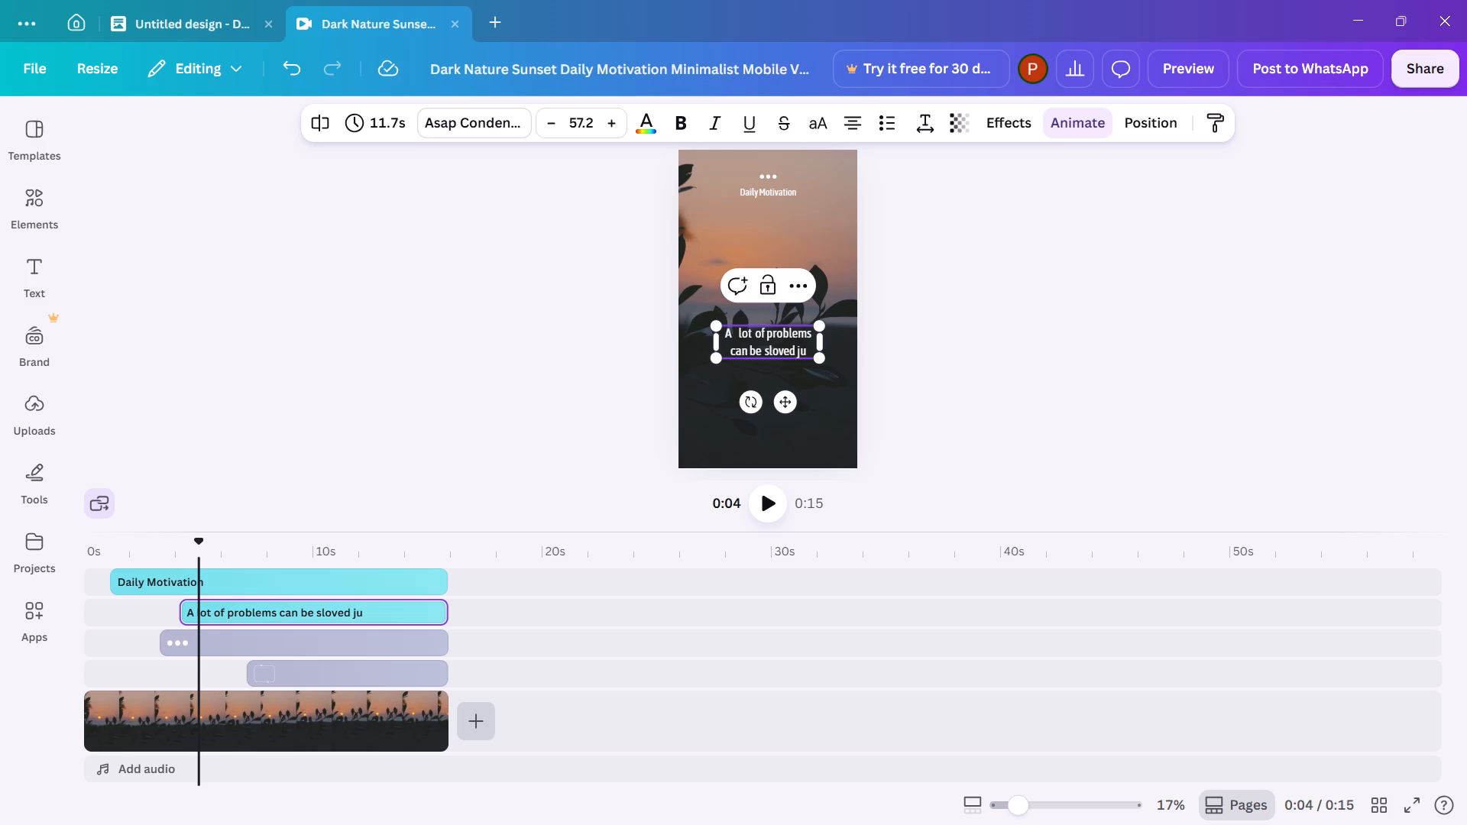
pyautogui.write('st b')
pyautogui.press('BackSpace')
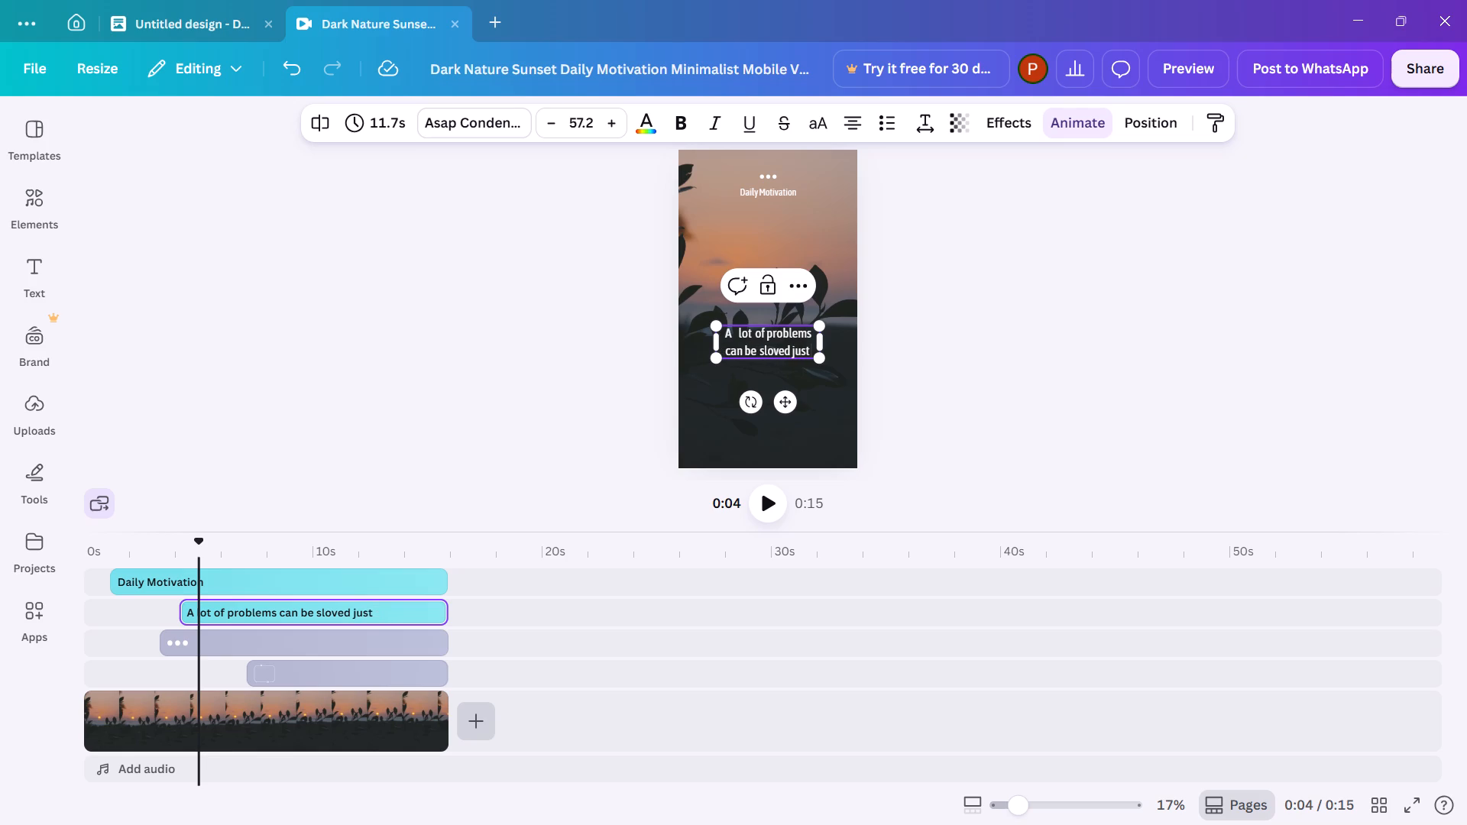
pyautogui.write('by')
pyautogui.press('space')
pyautogui.write('removing')
pyautogui.press('space')
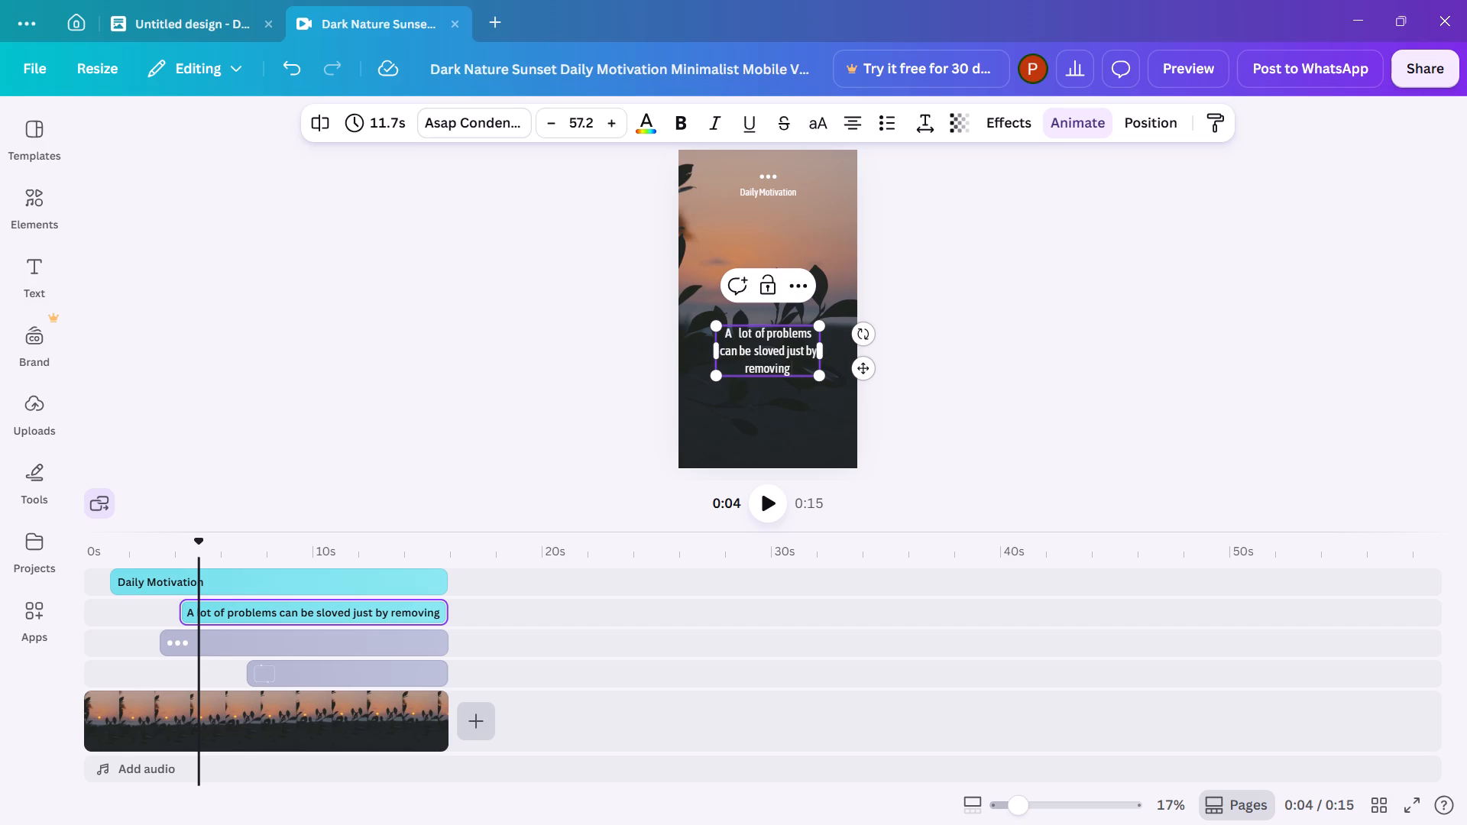
pyautogui.write('some')
pyautogui.press('space')
pyautogui.write('foods')
pyautogui.press(',')
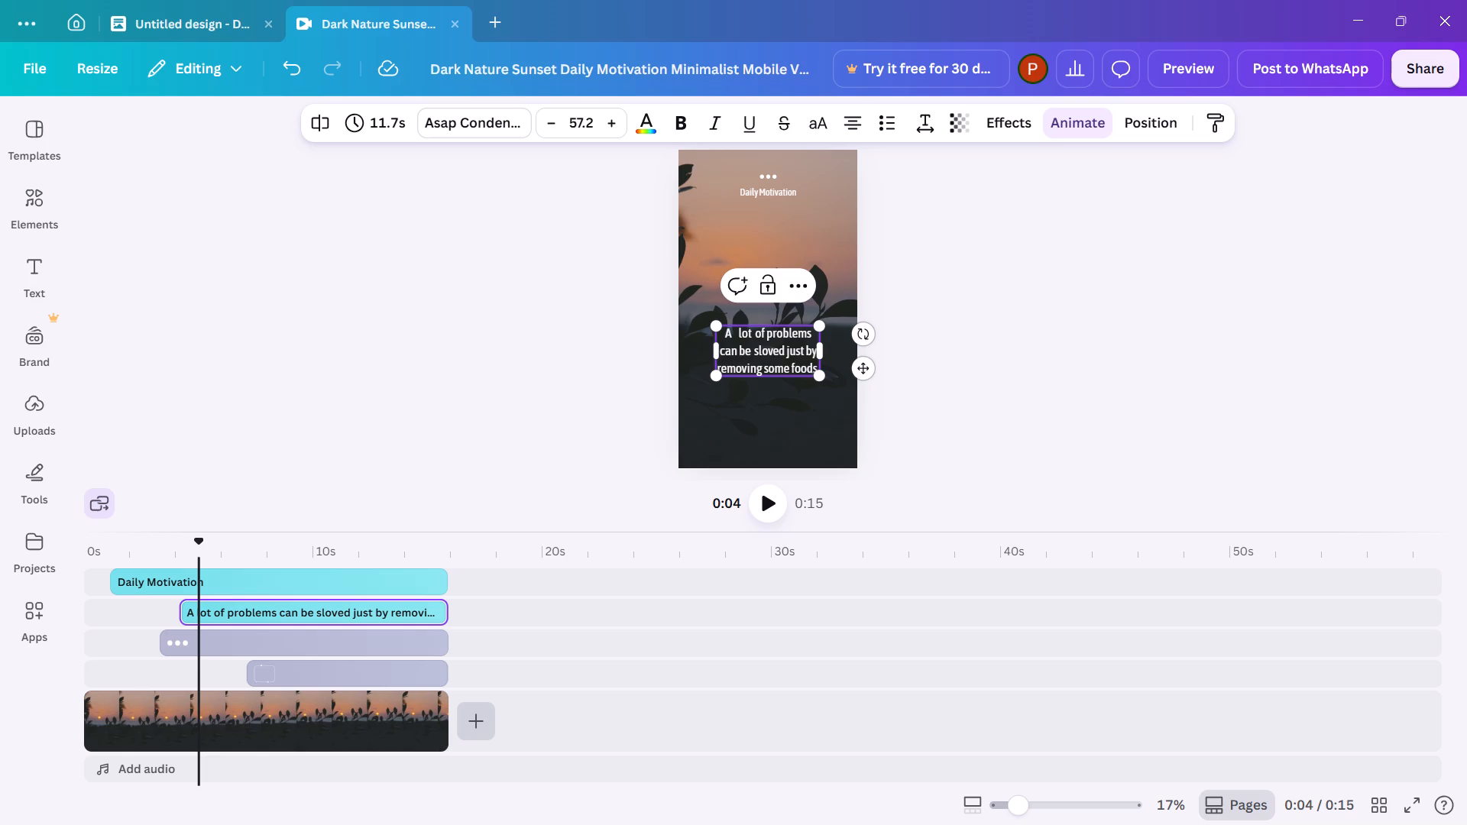
# Add "some people" to the quote after "foods,".
pyautogui.write('so')
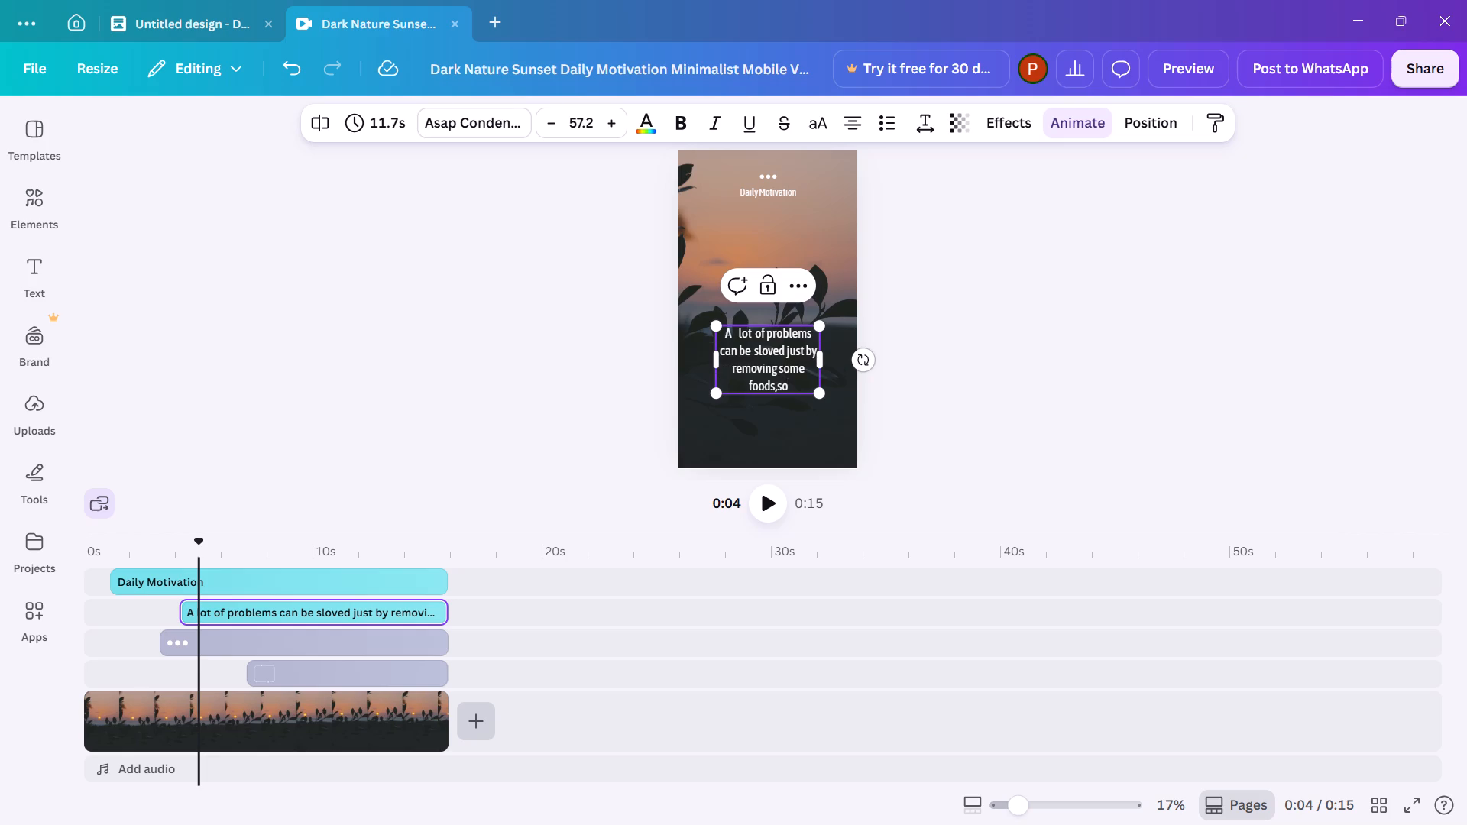
pyautogui.write('me')
pyautogui.press('space')
pyautogui.press('space')
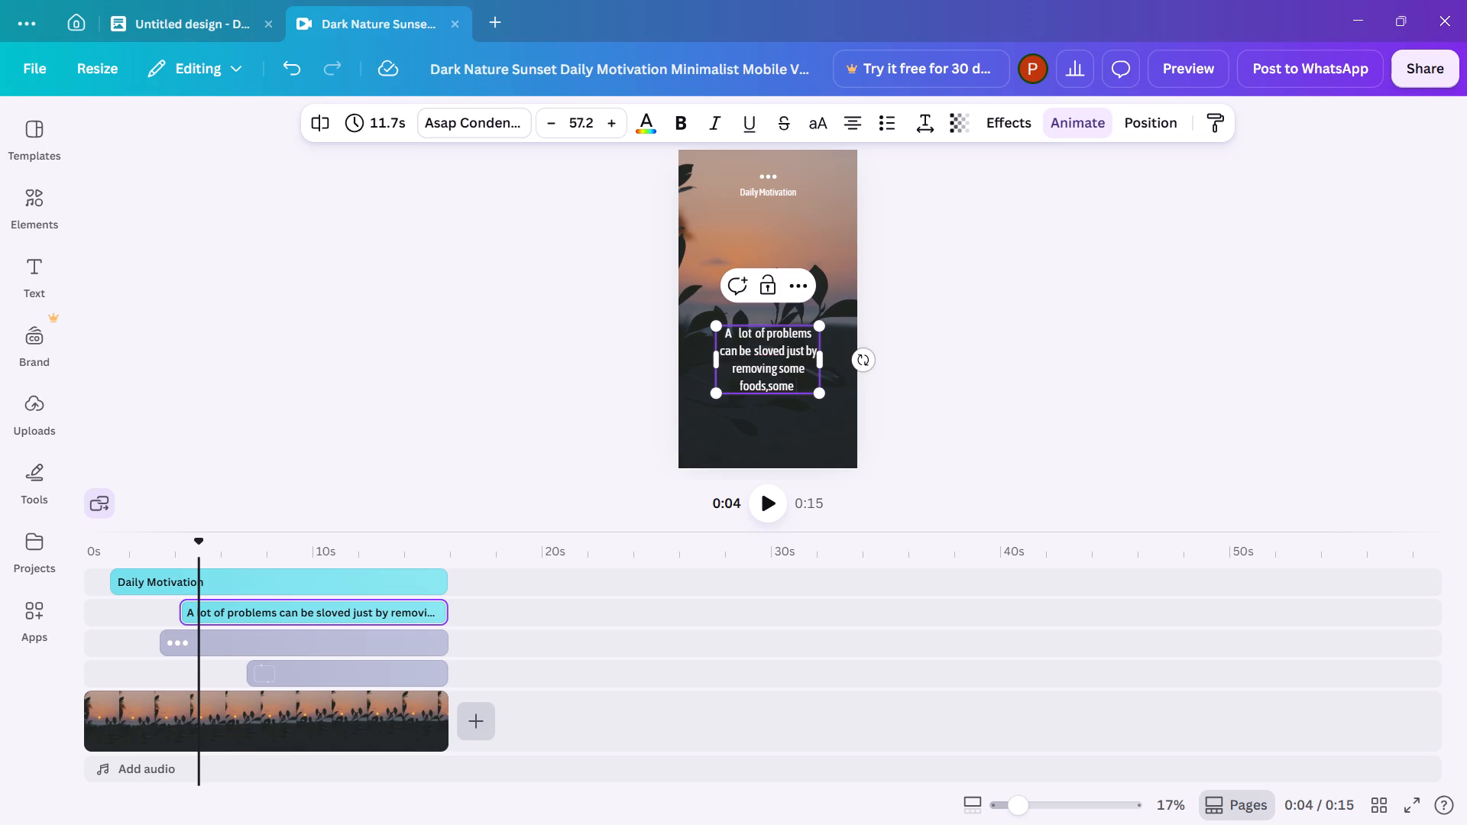
pyautogui.write('[eo')
pyautogui.press('p')
pyautogui.write('le')
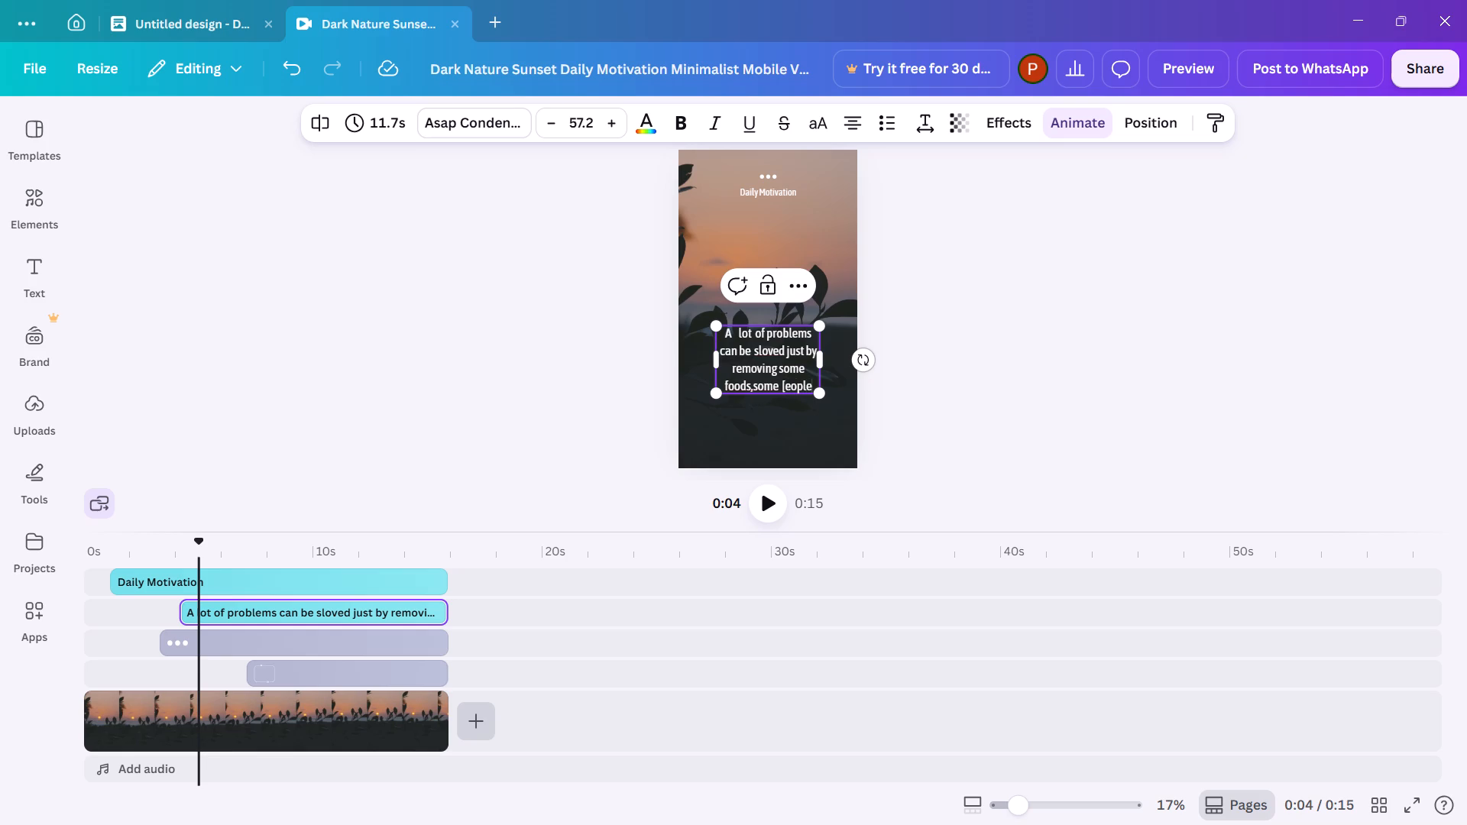
pyautogui.press('BackSpace')
pyautogui.press('BackSpace')
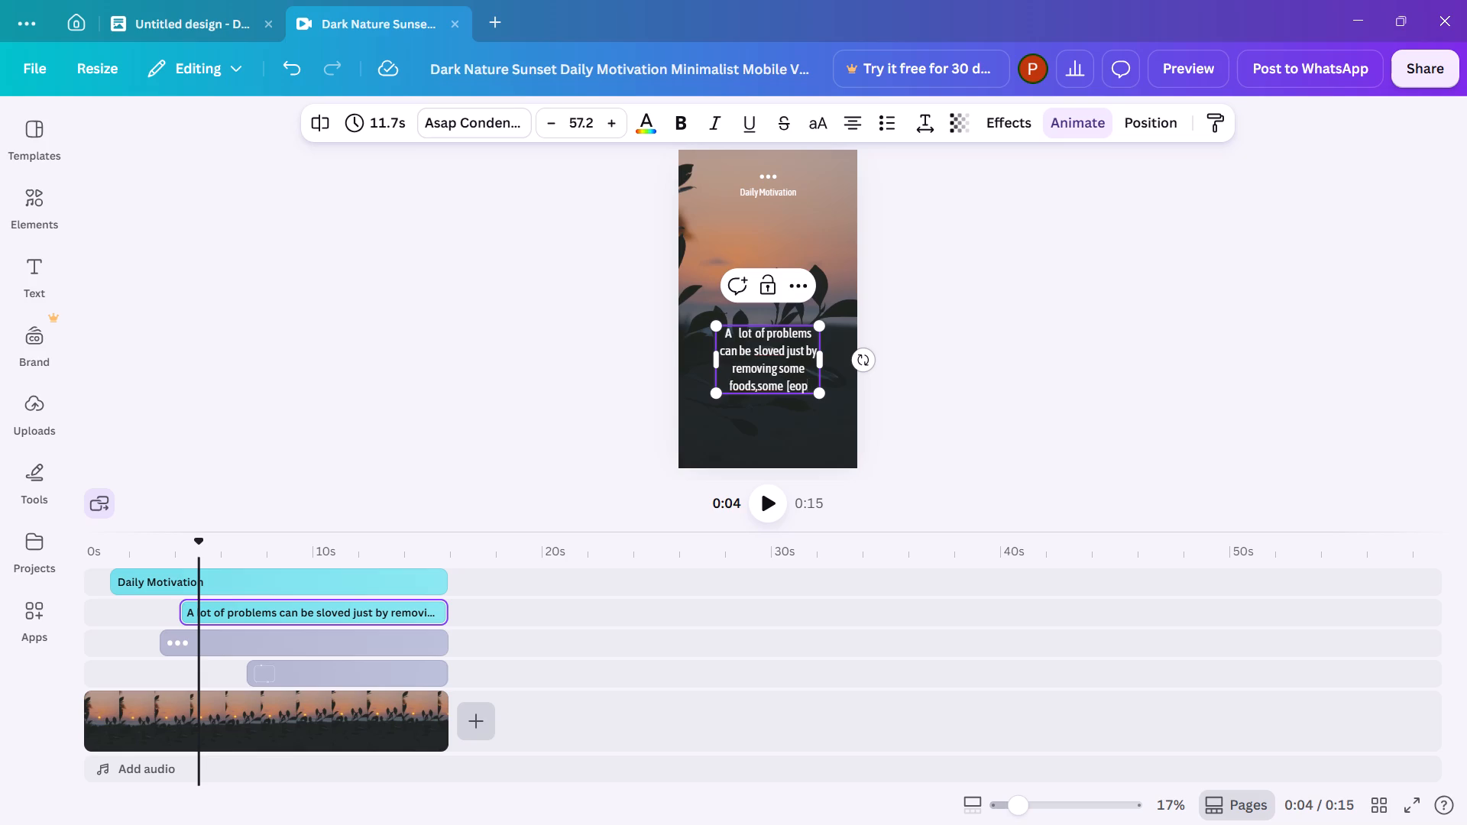
pyautogui.press('BackSpace')
pyautogui.press('BackSpace')
pyautogui.press('BackSpace')
pyautogui.press('BackSpace')
pyautogui.write('peop')
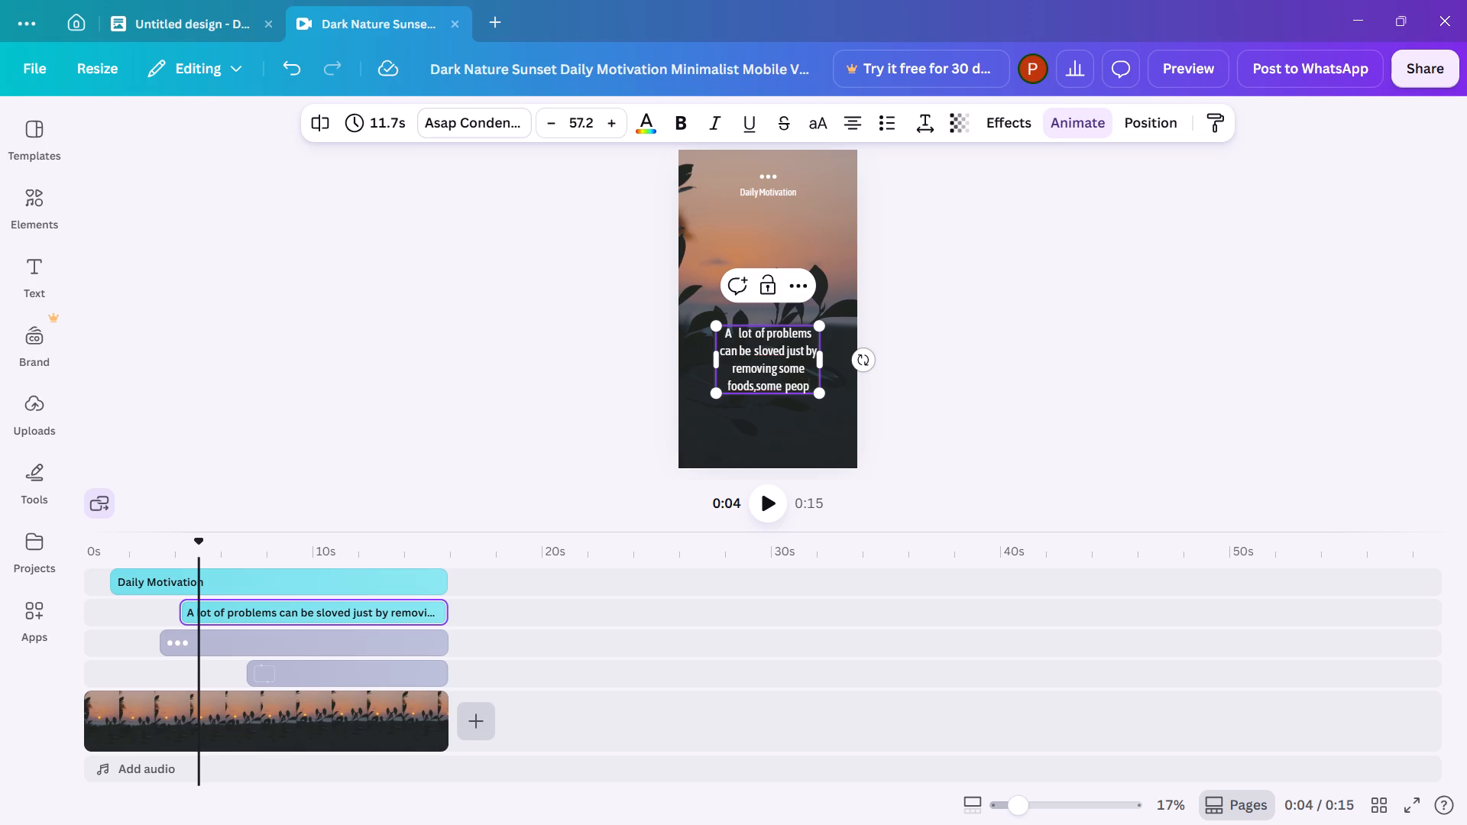
pyautogui.write('le')
pyautogui.press('space')
# Finish the quote with "and some habits from your life".
pyautogui.write('and')
pyautogui.press('space')
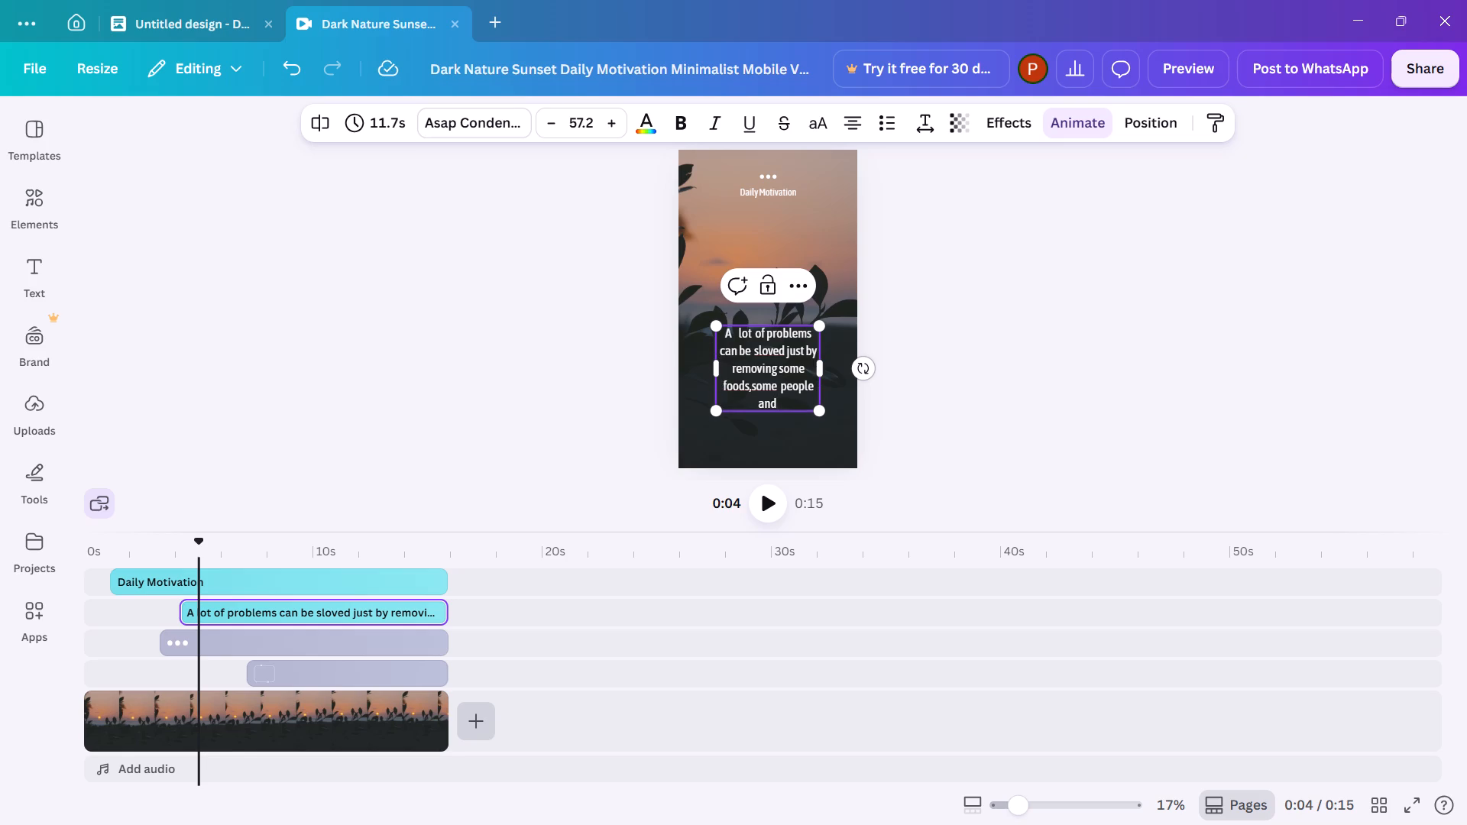
pyautogui.write('some')
pyautogui.press('space')
pyautogui.write('hab')
pyautogui.write('it')
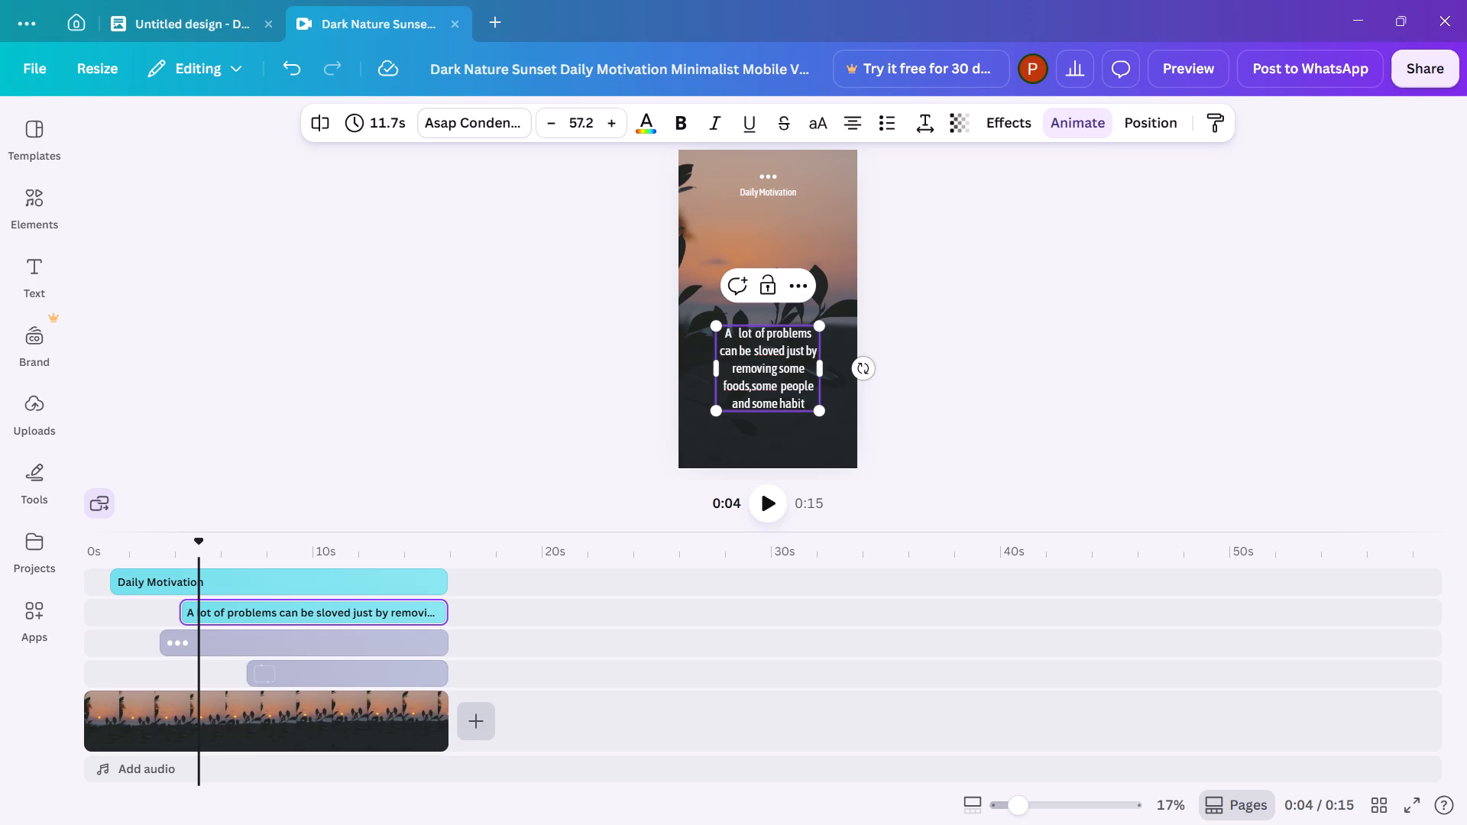
pyautogui.write('s')
pyautogui.press('space')
pyautogui.write('from')
pyautogui.press('space')
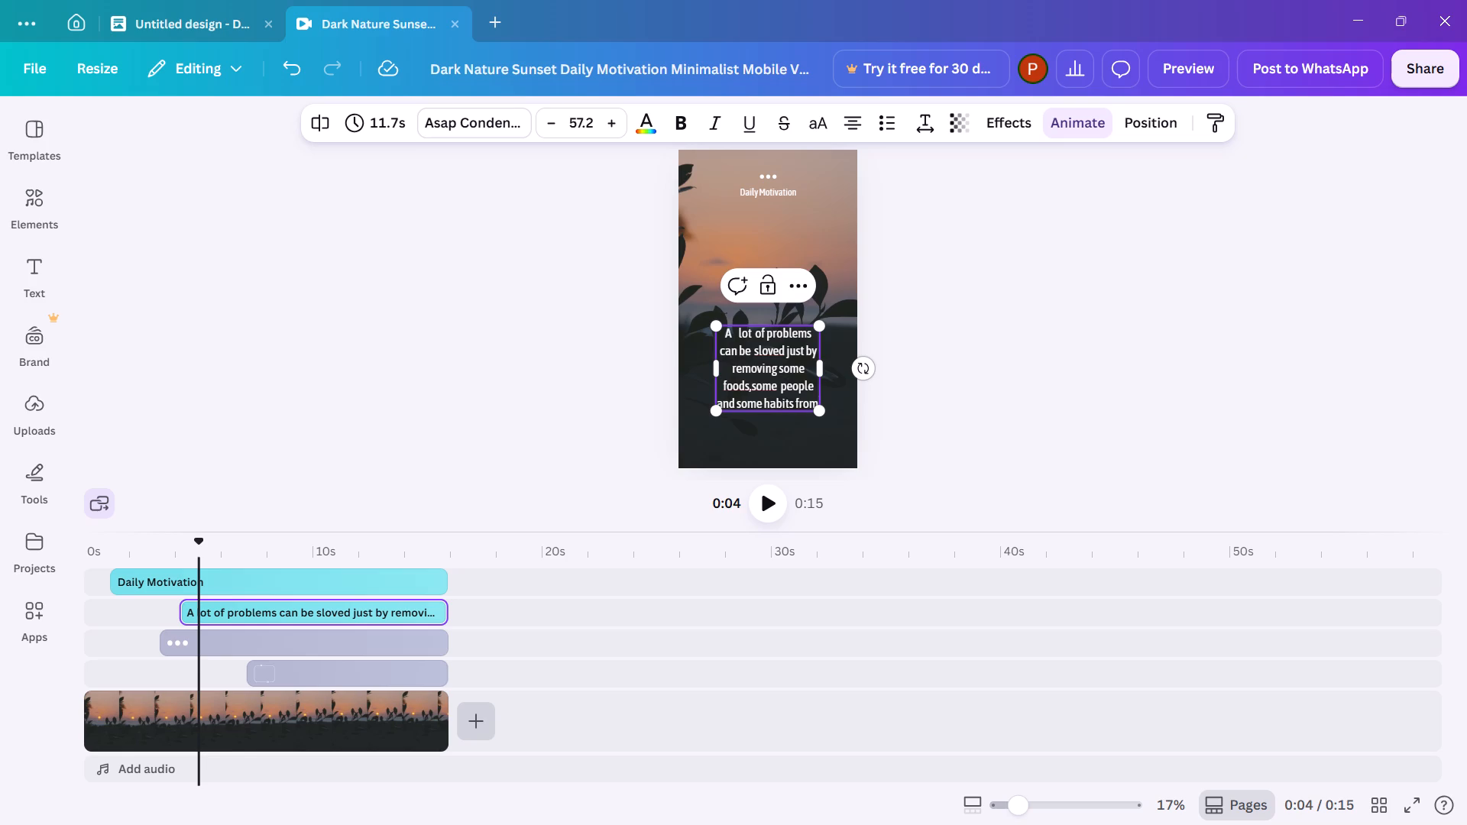
pyautogui.press('y')
pyautogui.write('ou')
pyautogui.write('r life')
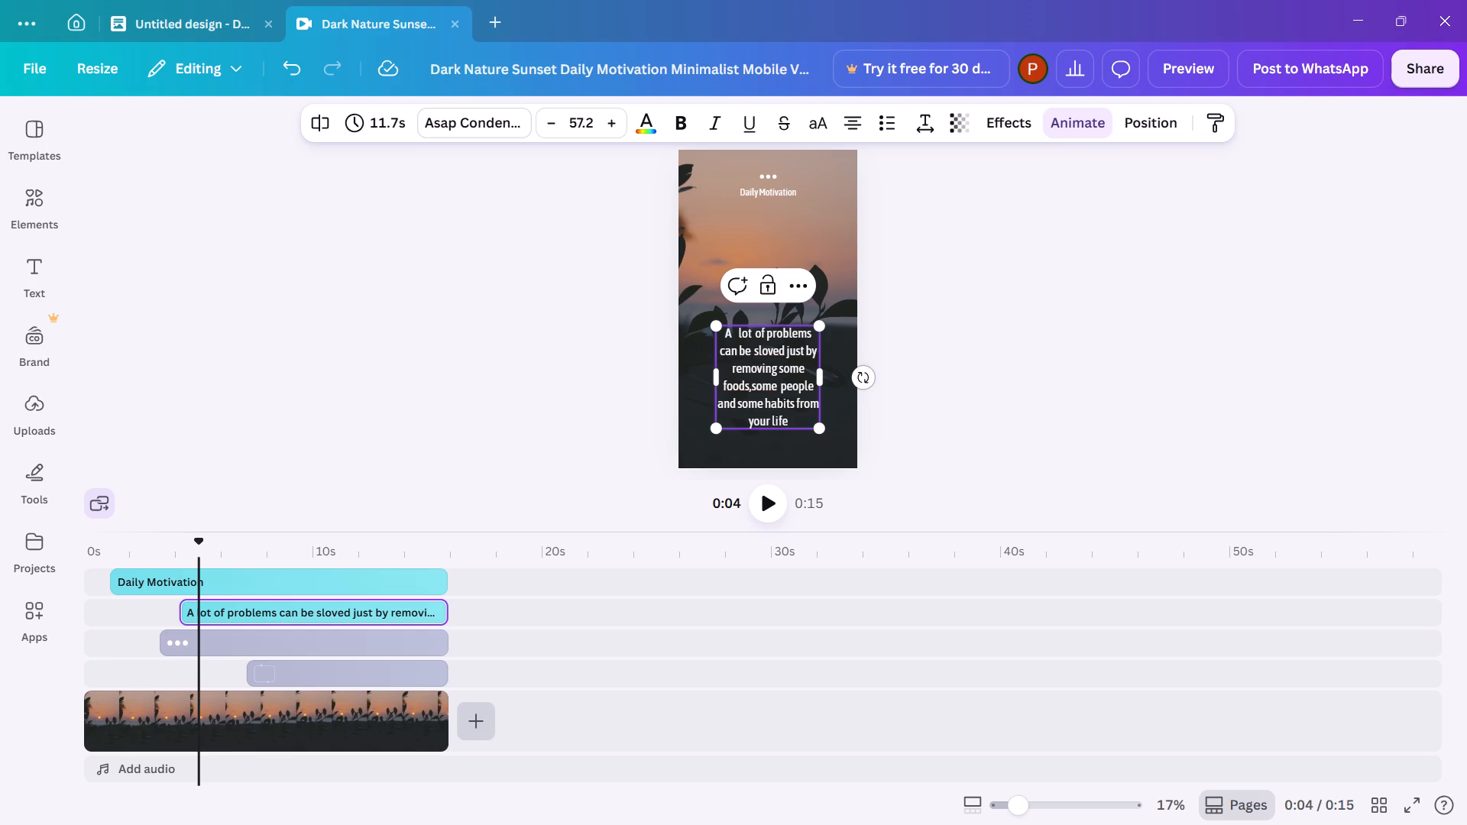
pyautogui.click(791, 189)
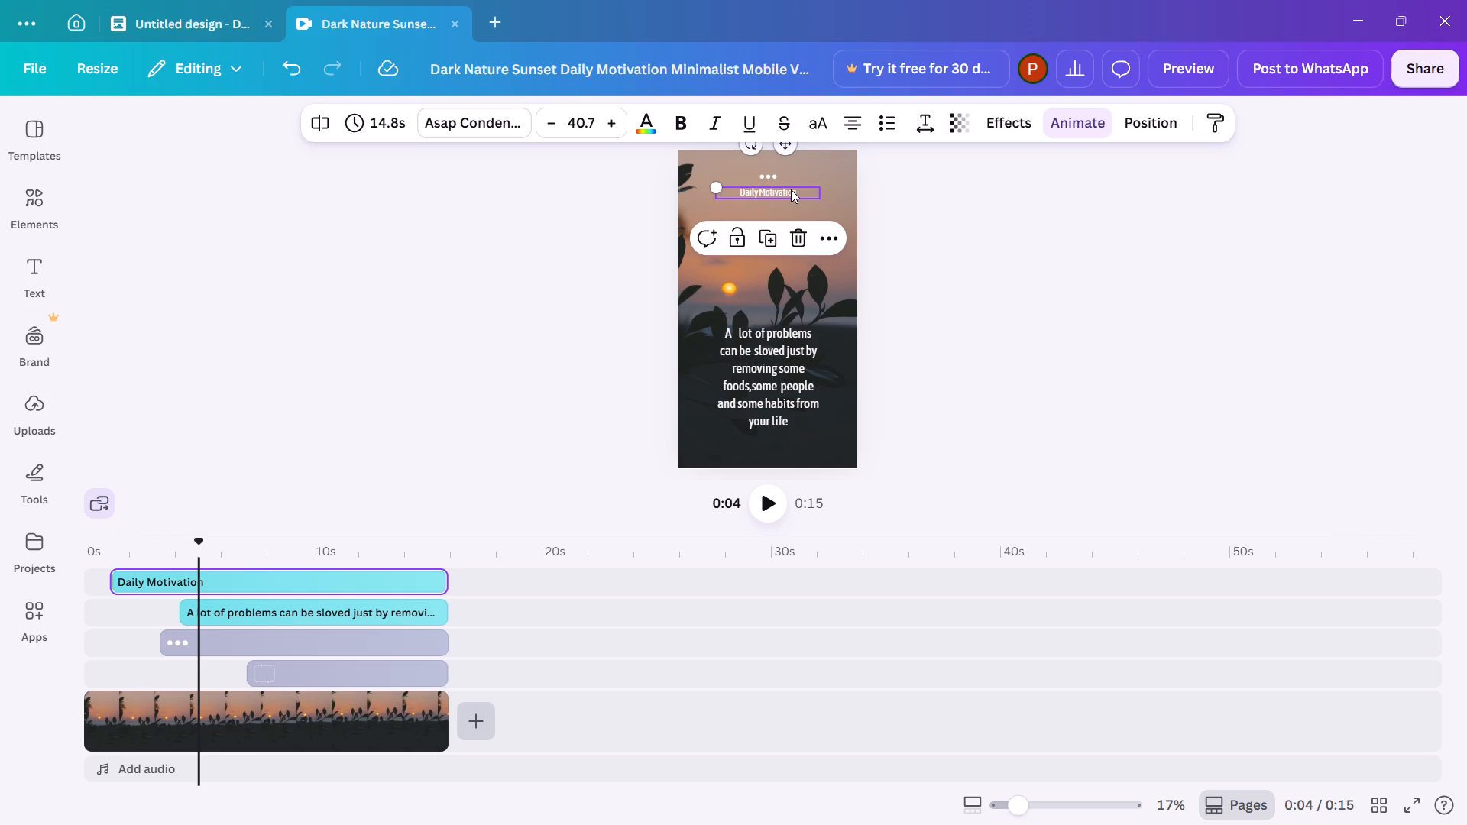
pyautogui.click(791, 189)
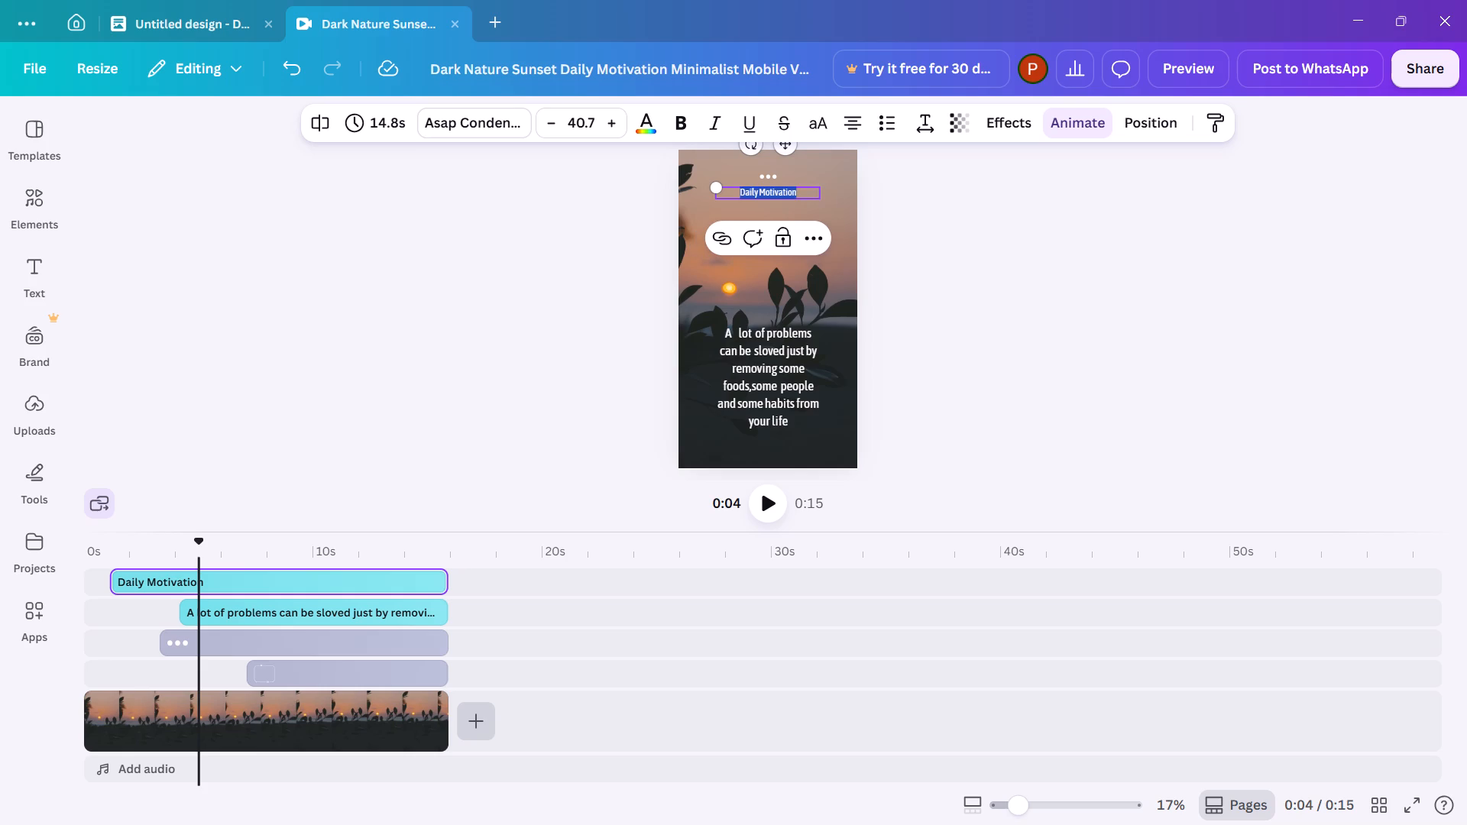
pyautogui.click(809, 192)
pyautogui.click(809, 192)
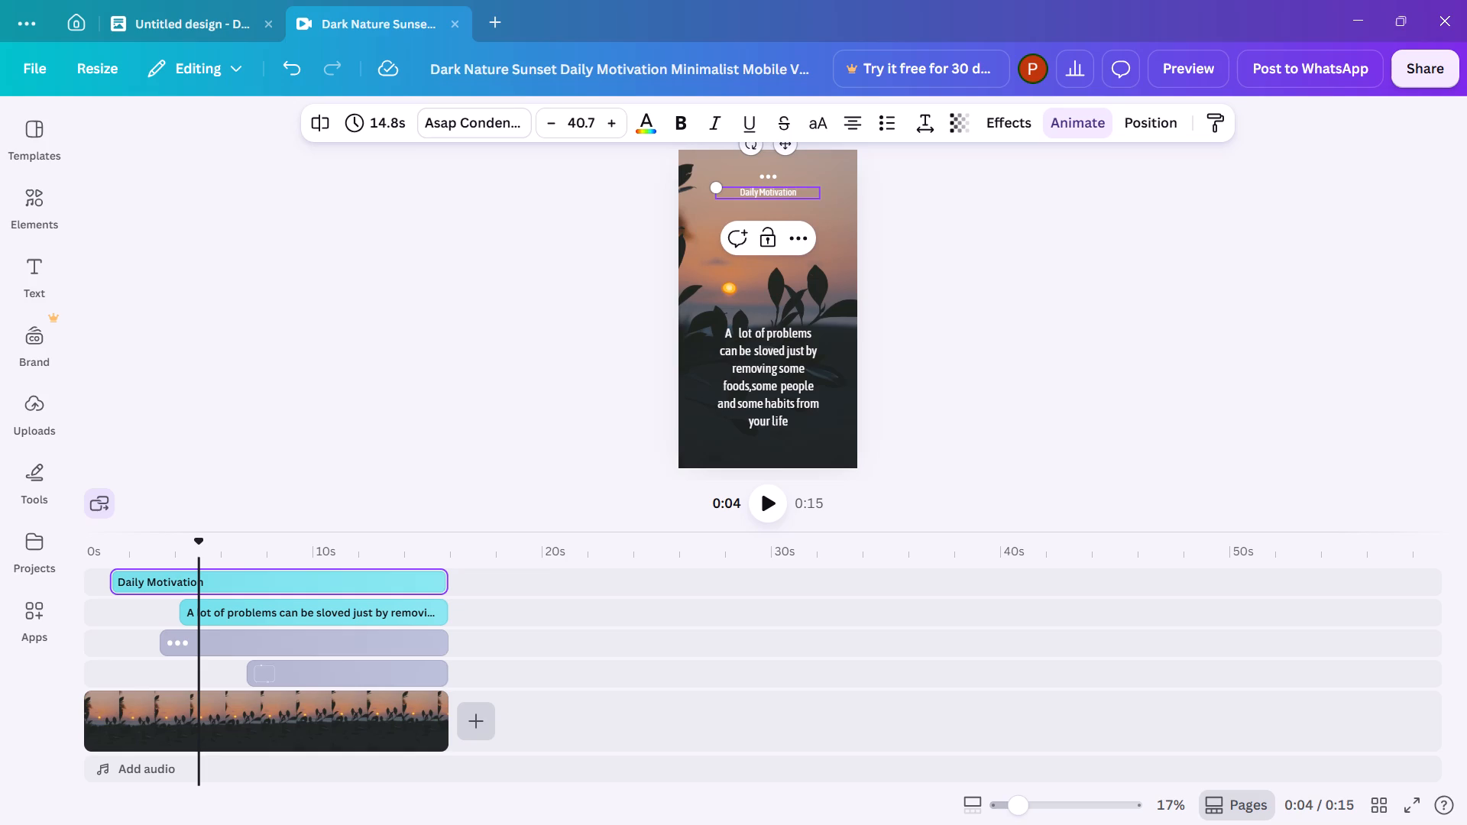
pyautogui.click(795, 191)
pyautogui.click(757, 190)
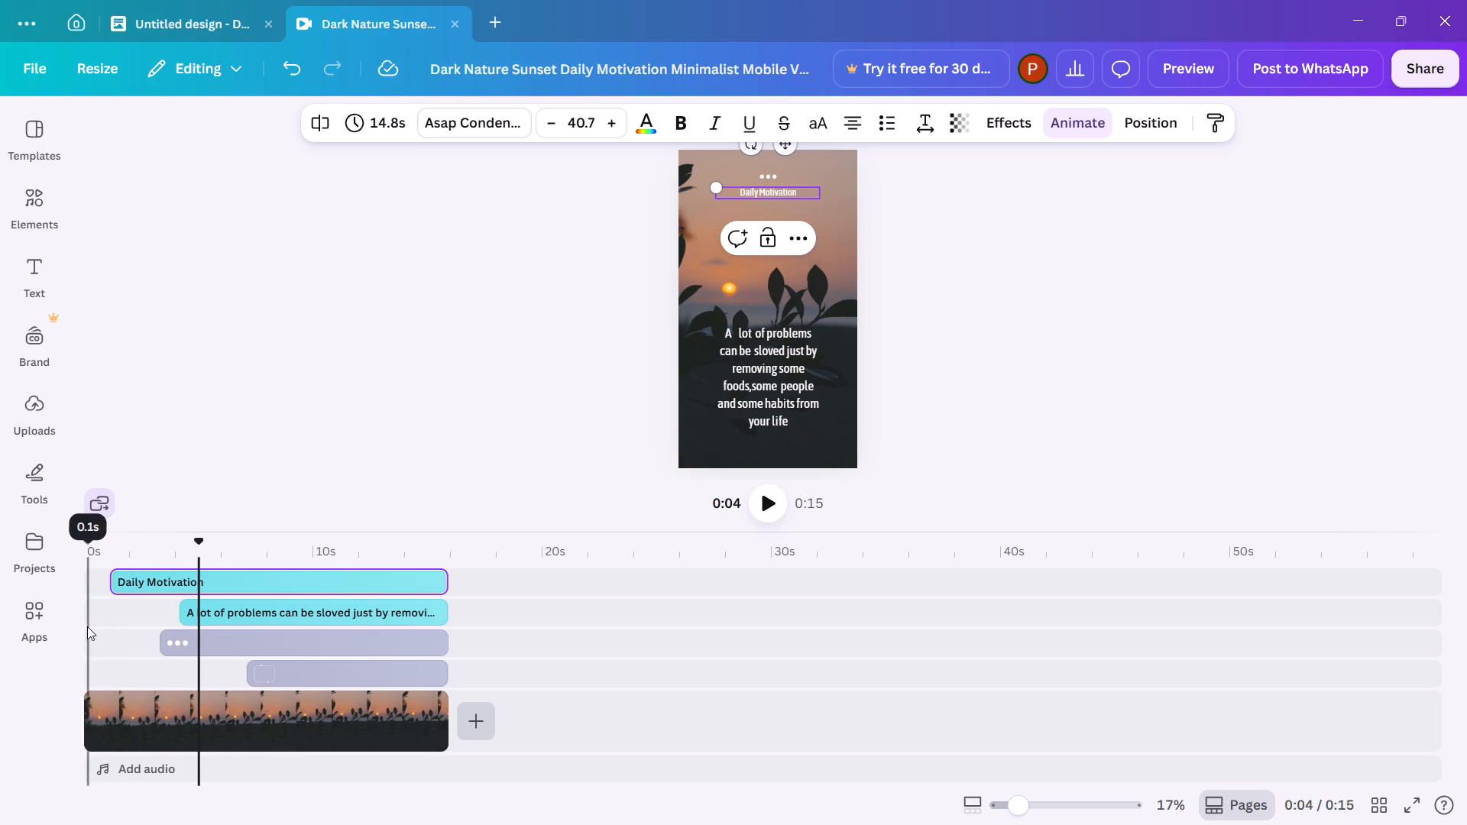
# Play the video from the start to preview it with the new quote text.
pyautogui.click(86, 626)
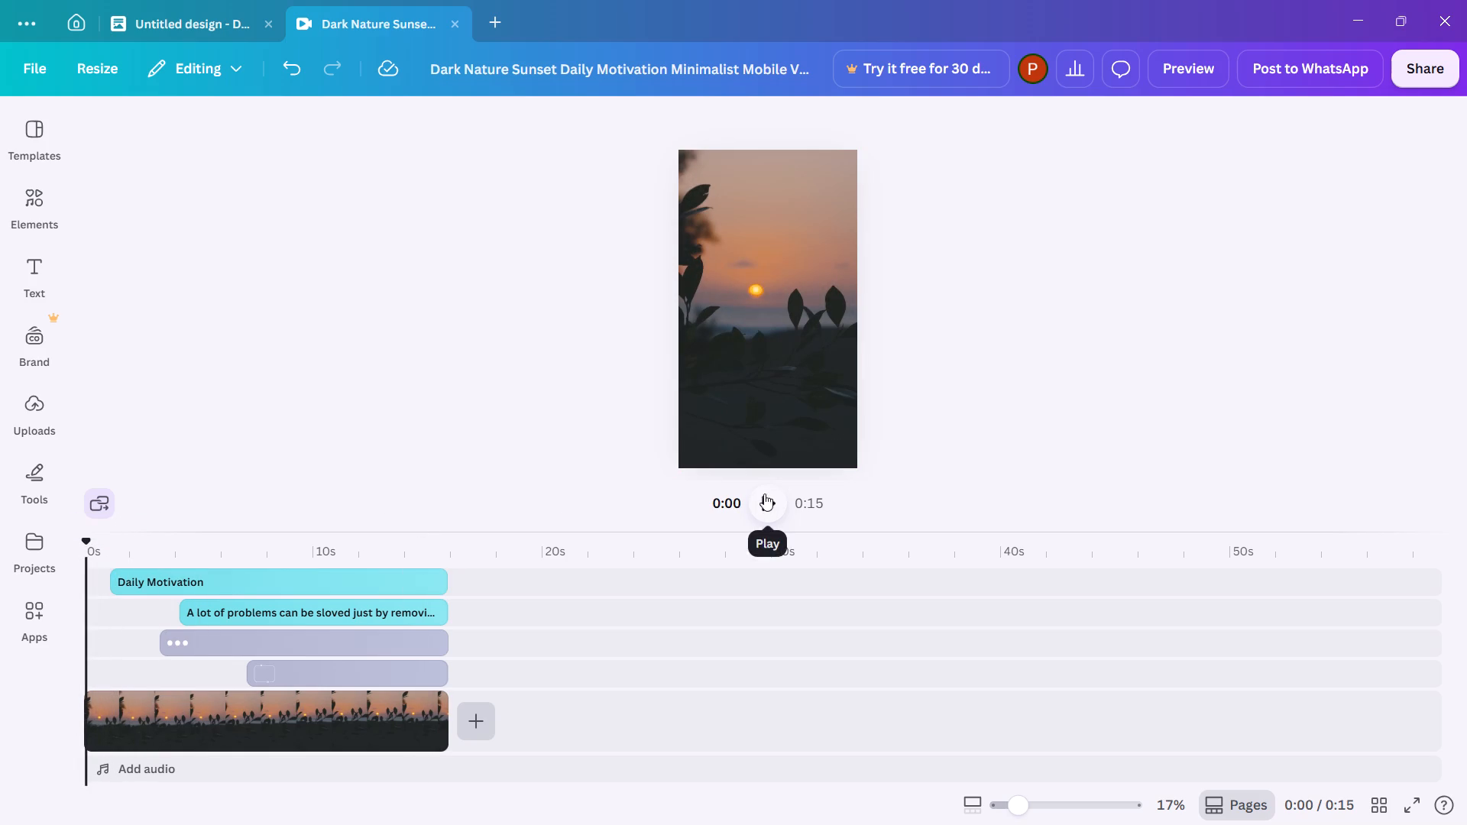
pyautogui.click(763, 496)
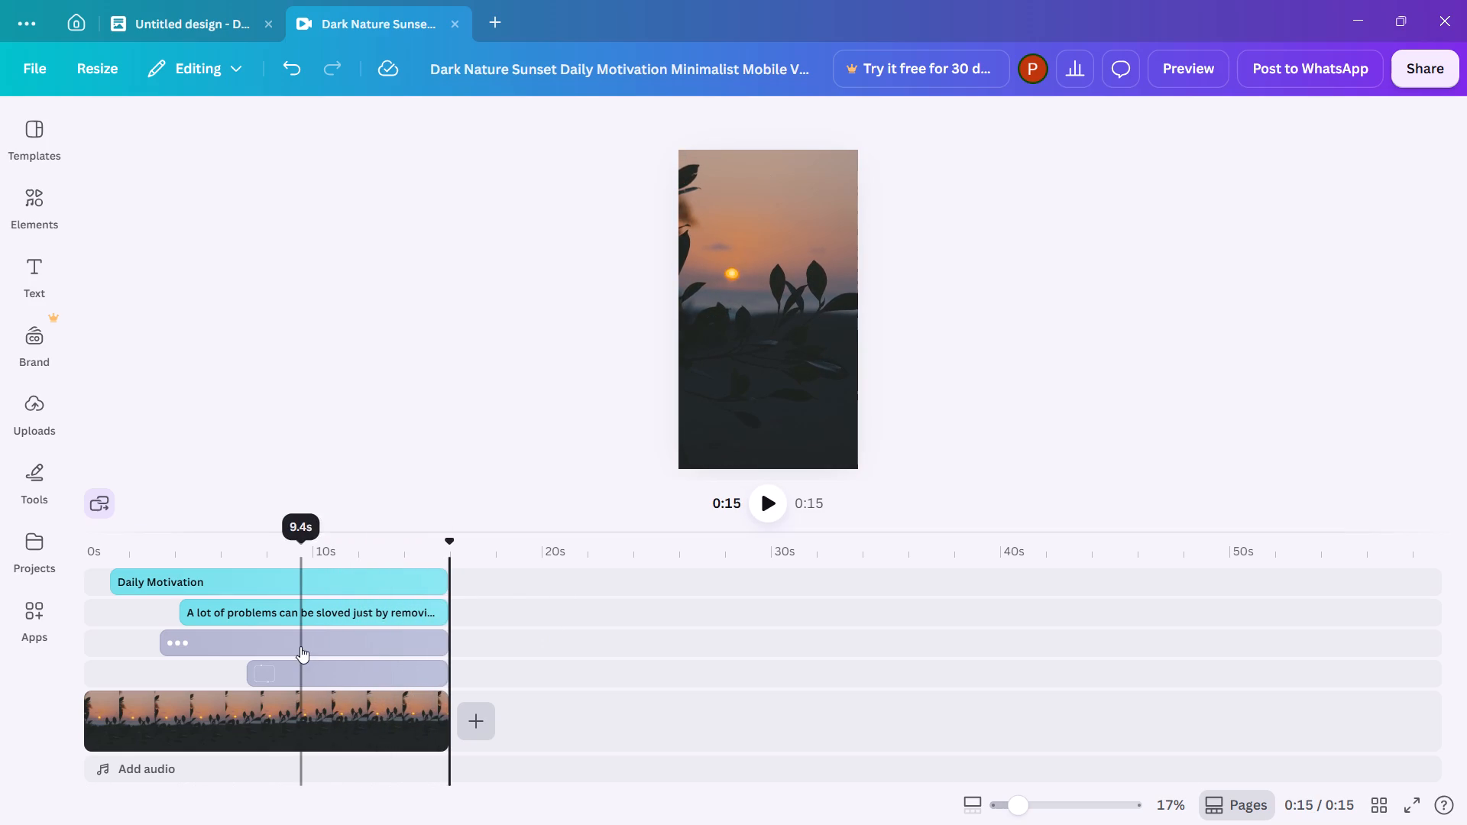
# Enlarge the quote frame graphic from its lower corner so it encloses the whole quote, including the last line "your life".
pyautogui.moveTo(254, 681); pyautogui.dragTo(257, 688, button='right')
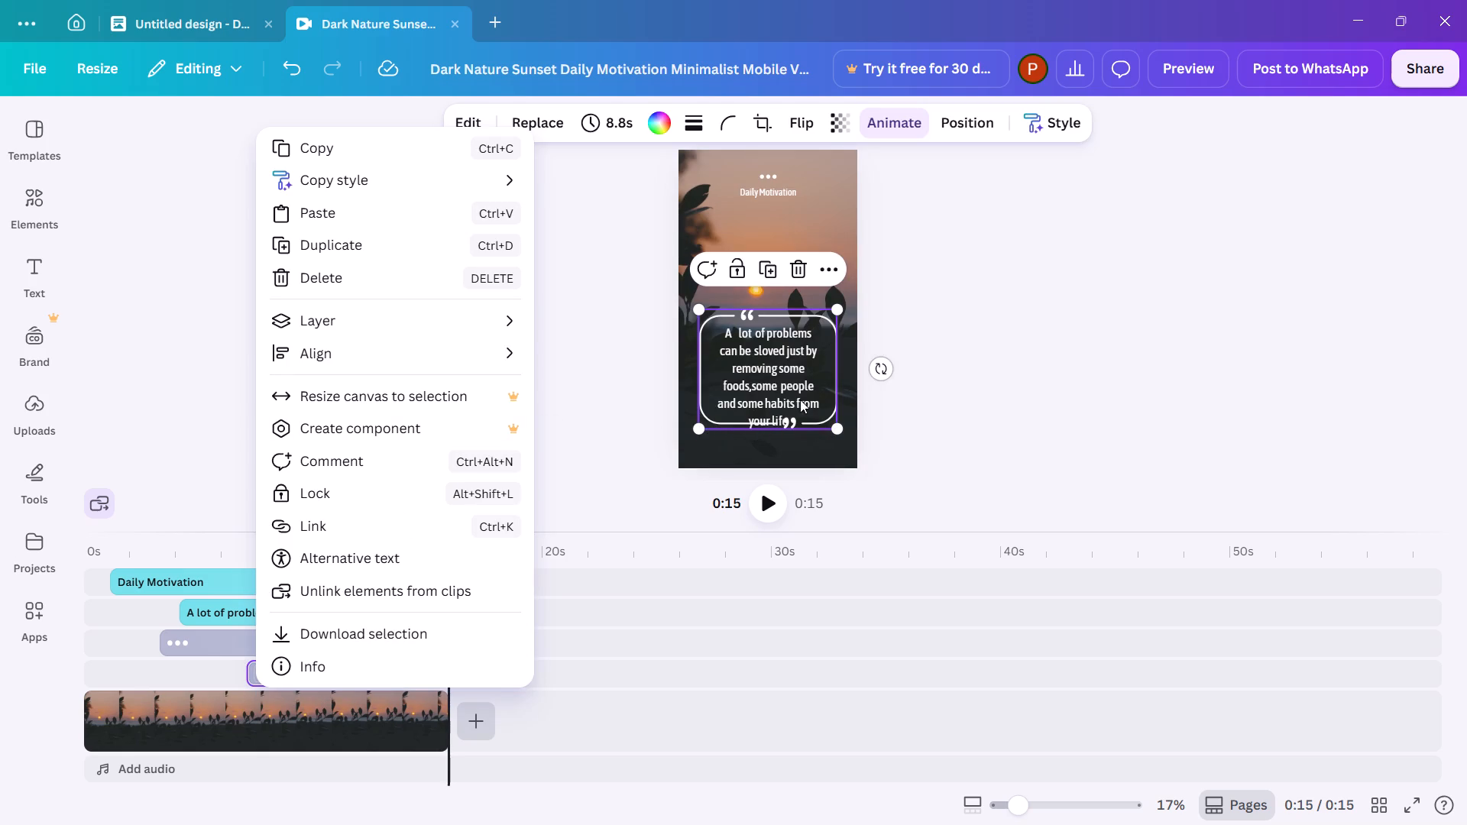
pyautogui.moveTo(834, 429); pyautogui.dragTo(842, 436)
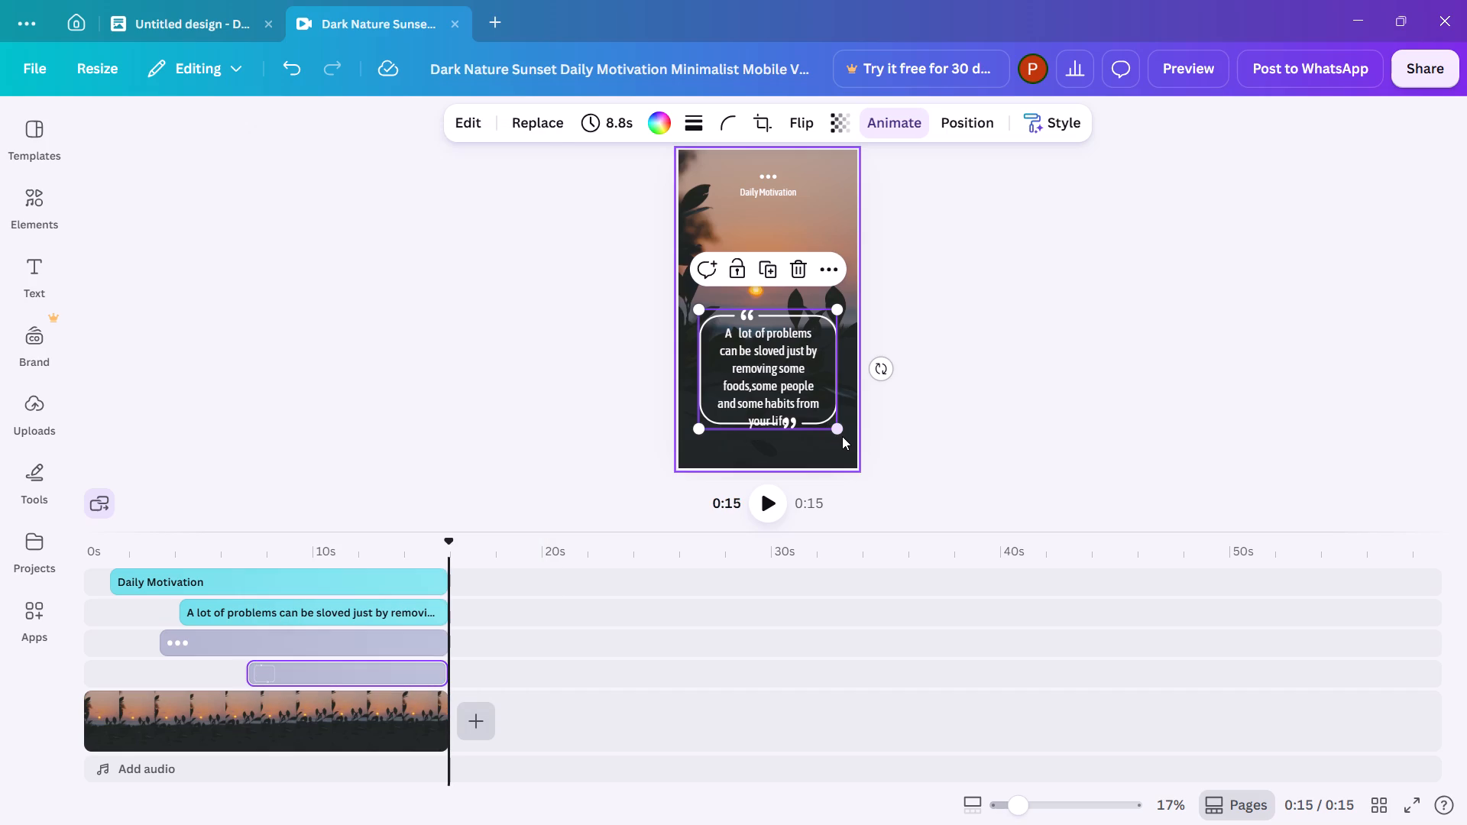
pyautogui.moveTo(842, 436); pyautogui.dragTo(844, 439)
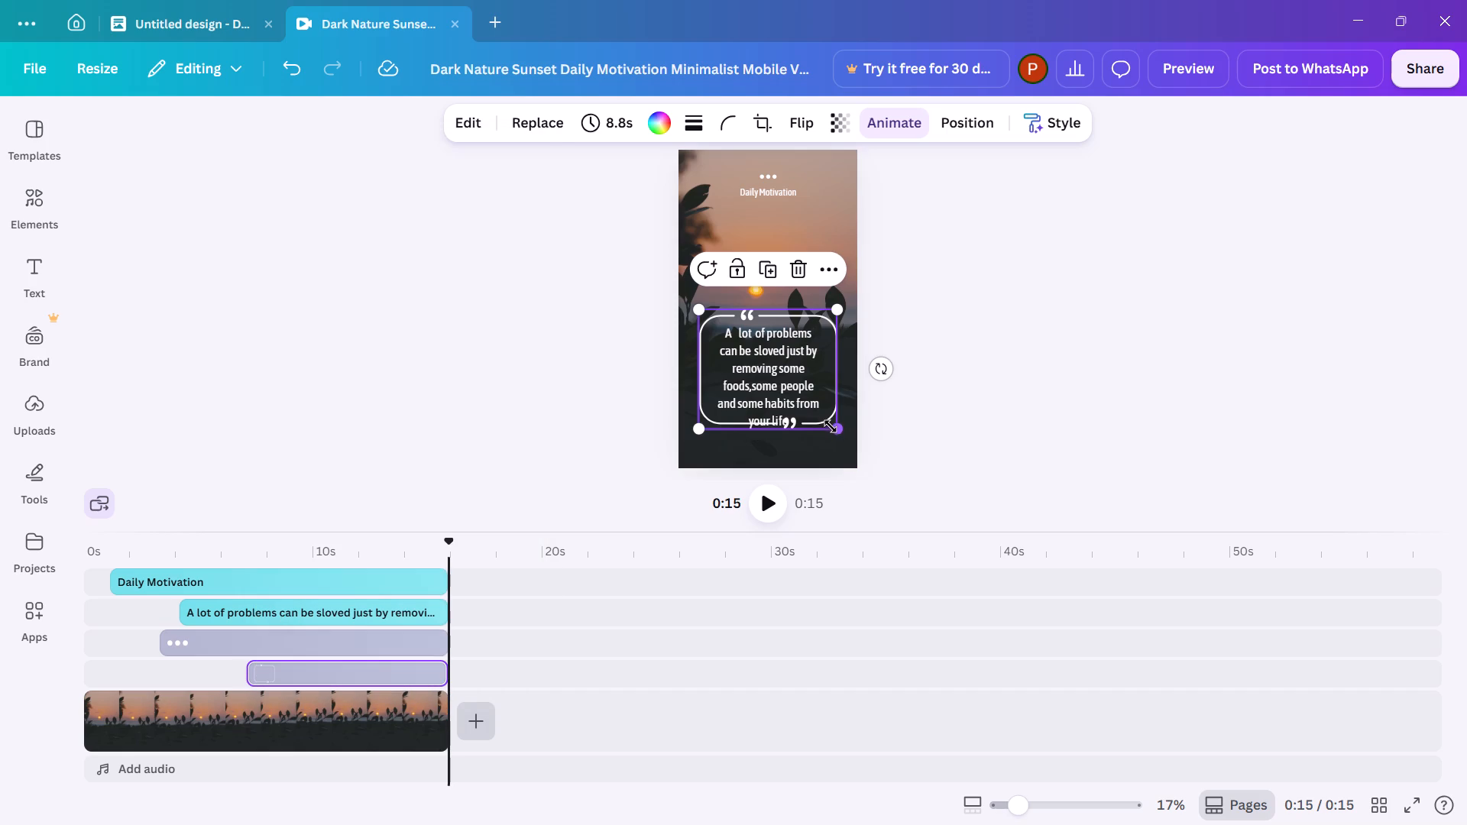
pyautogui.moveTo(832, 427); pyautogui.dragTo(838, 433)
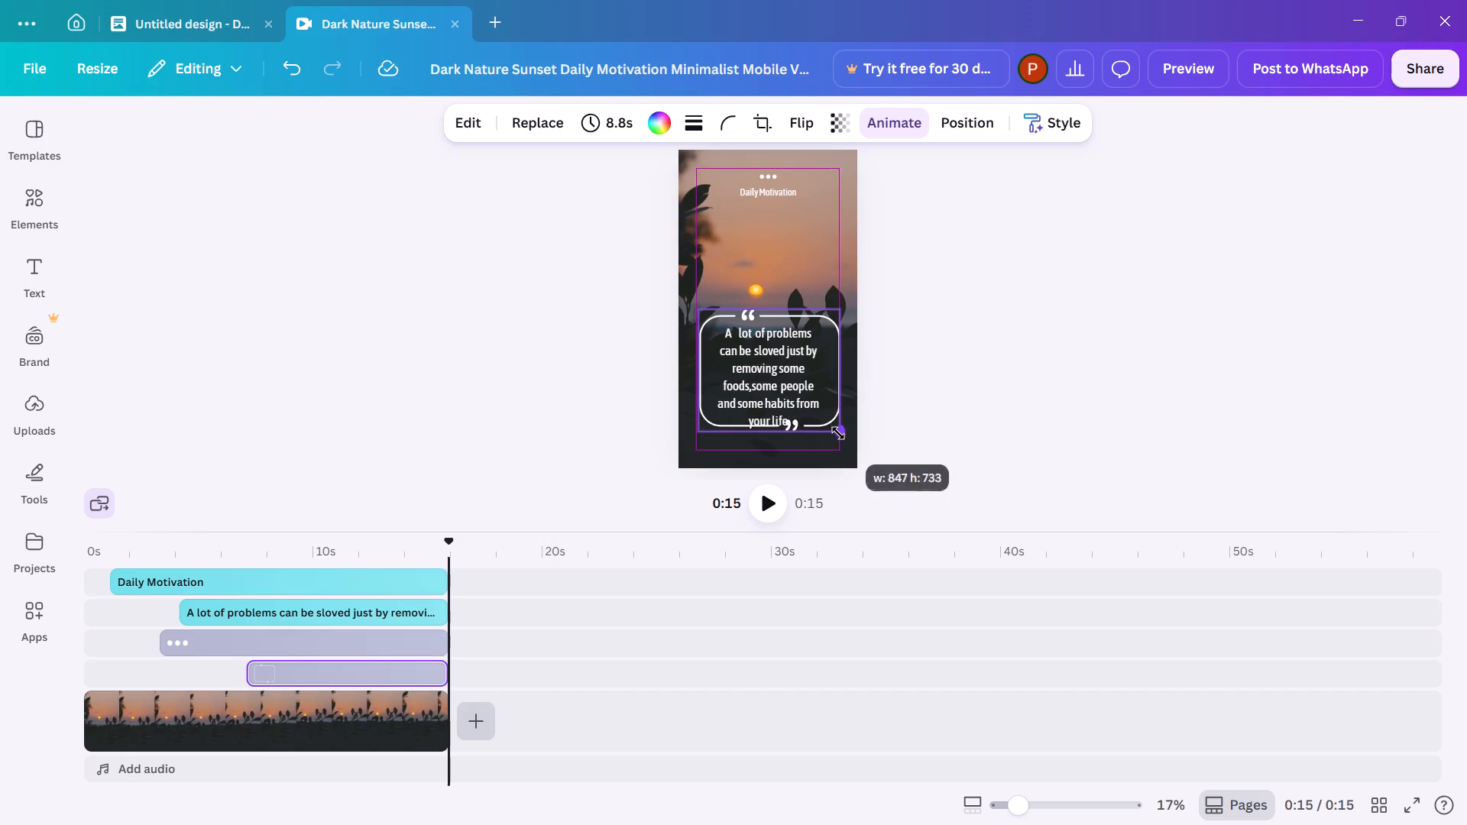
pyautogui.moveTo(838, 433); pyautogui.dragTo(844, 439)
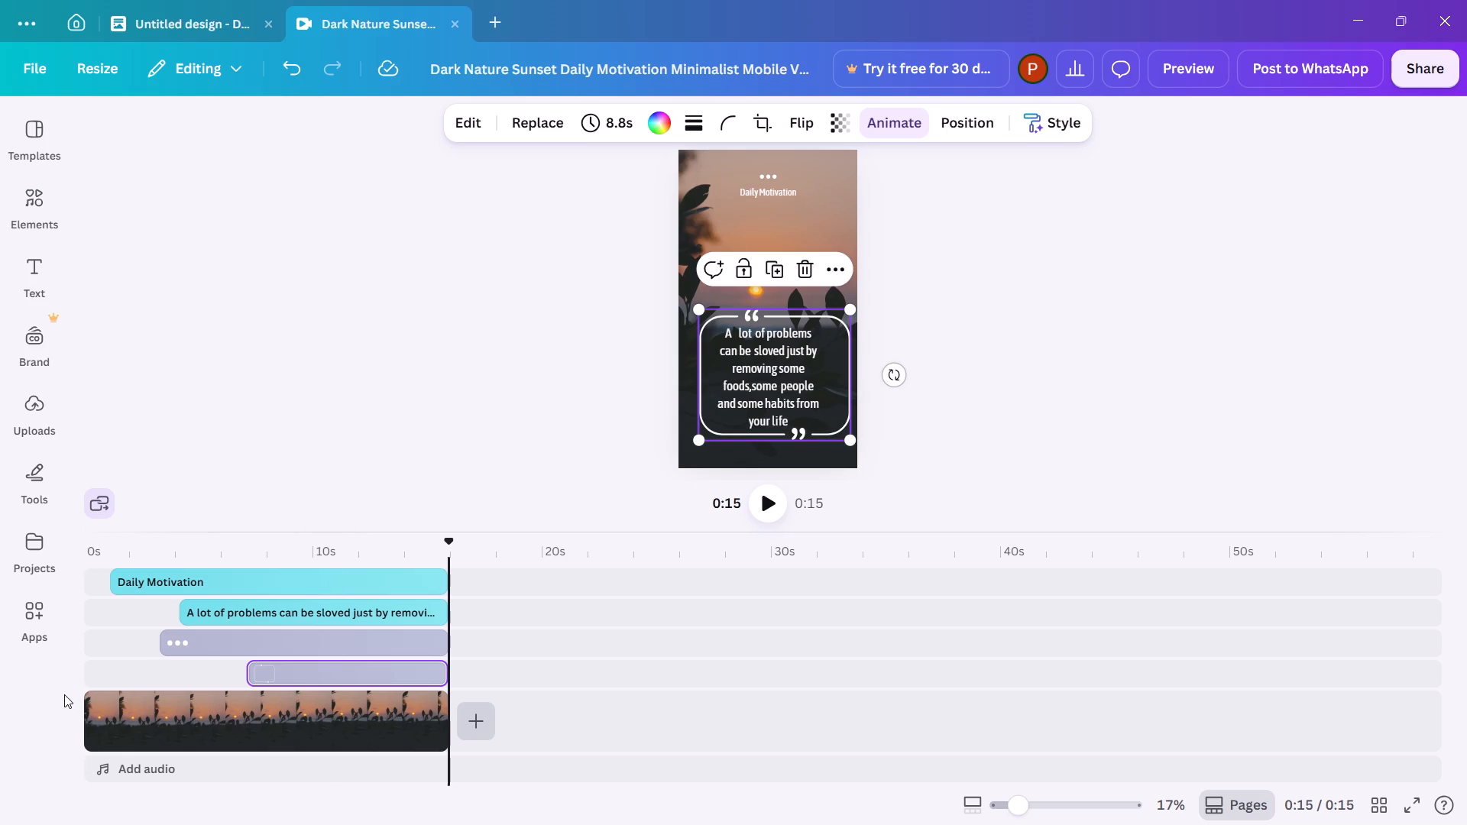
pyautogui.click(91, 670)
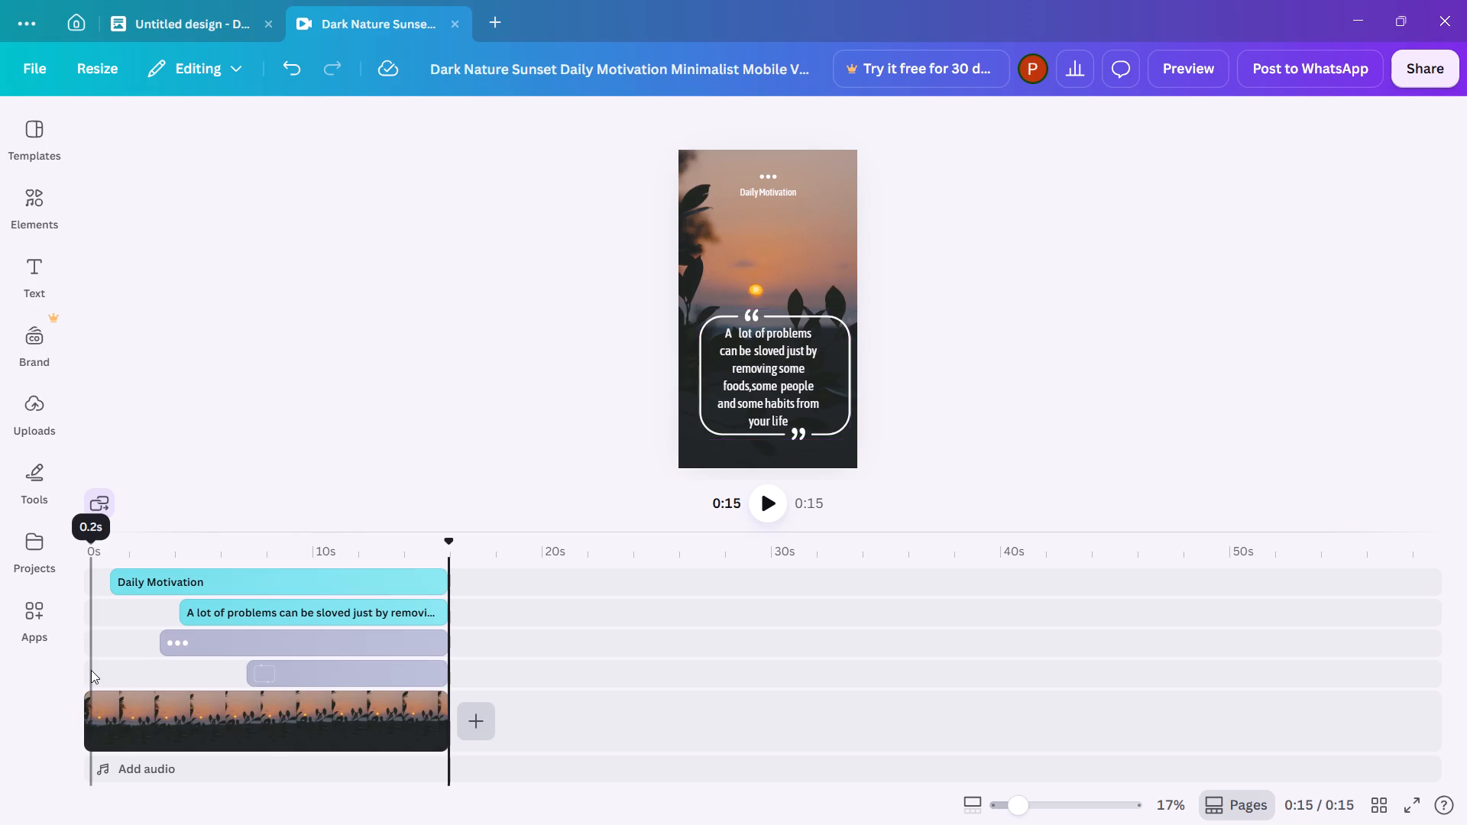
# Play the video from the start to preview it with the enlarged quote frame.
pyautogui.click(763, 510)
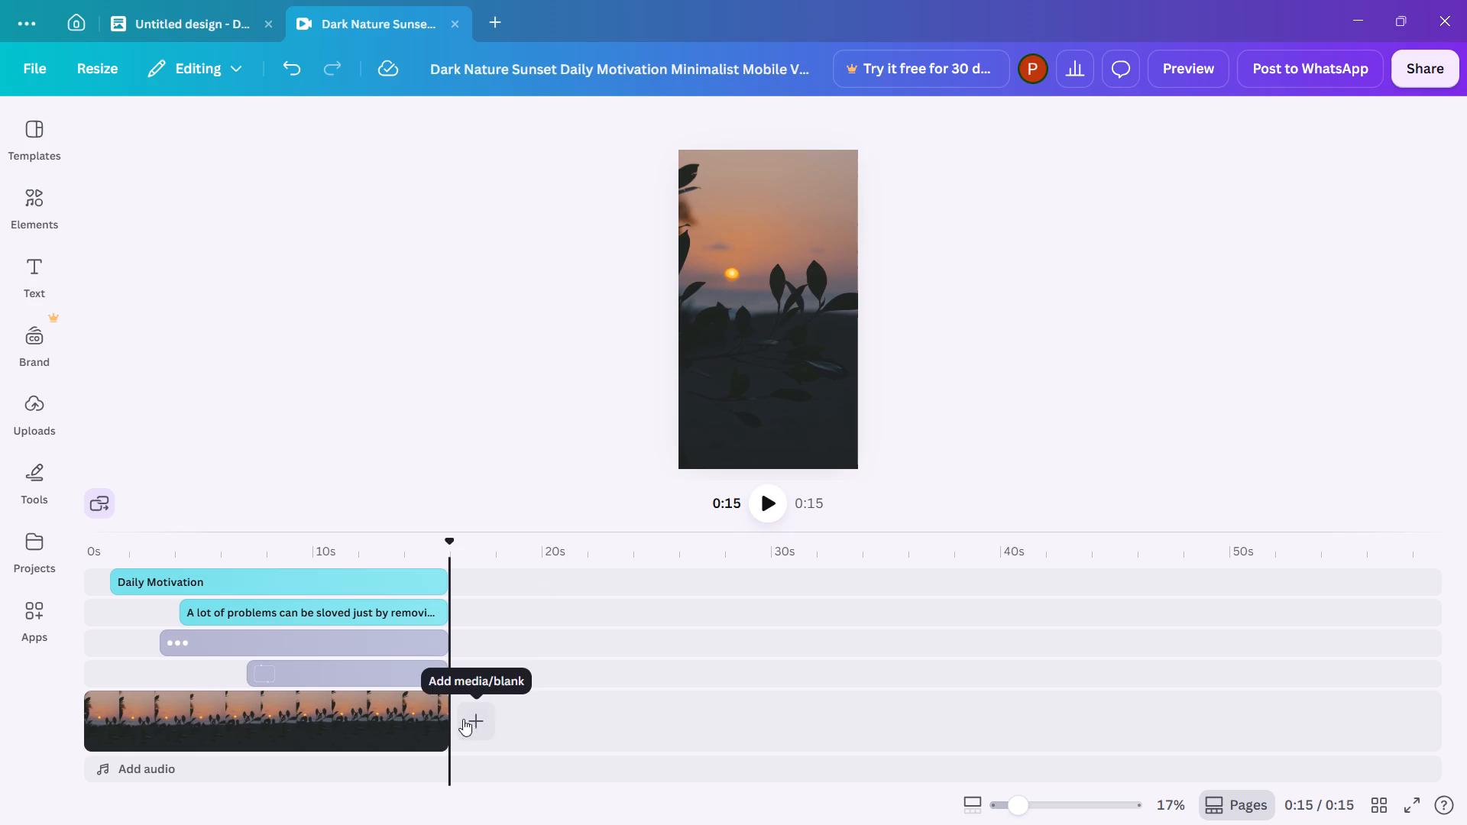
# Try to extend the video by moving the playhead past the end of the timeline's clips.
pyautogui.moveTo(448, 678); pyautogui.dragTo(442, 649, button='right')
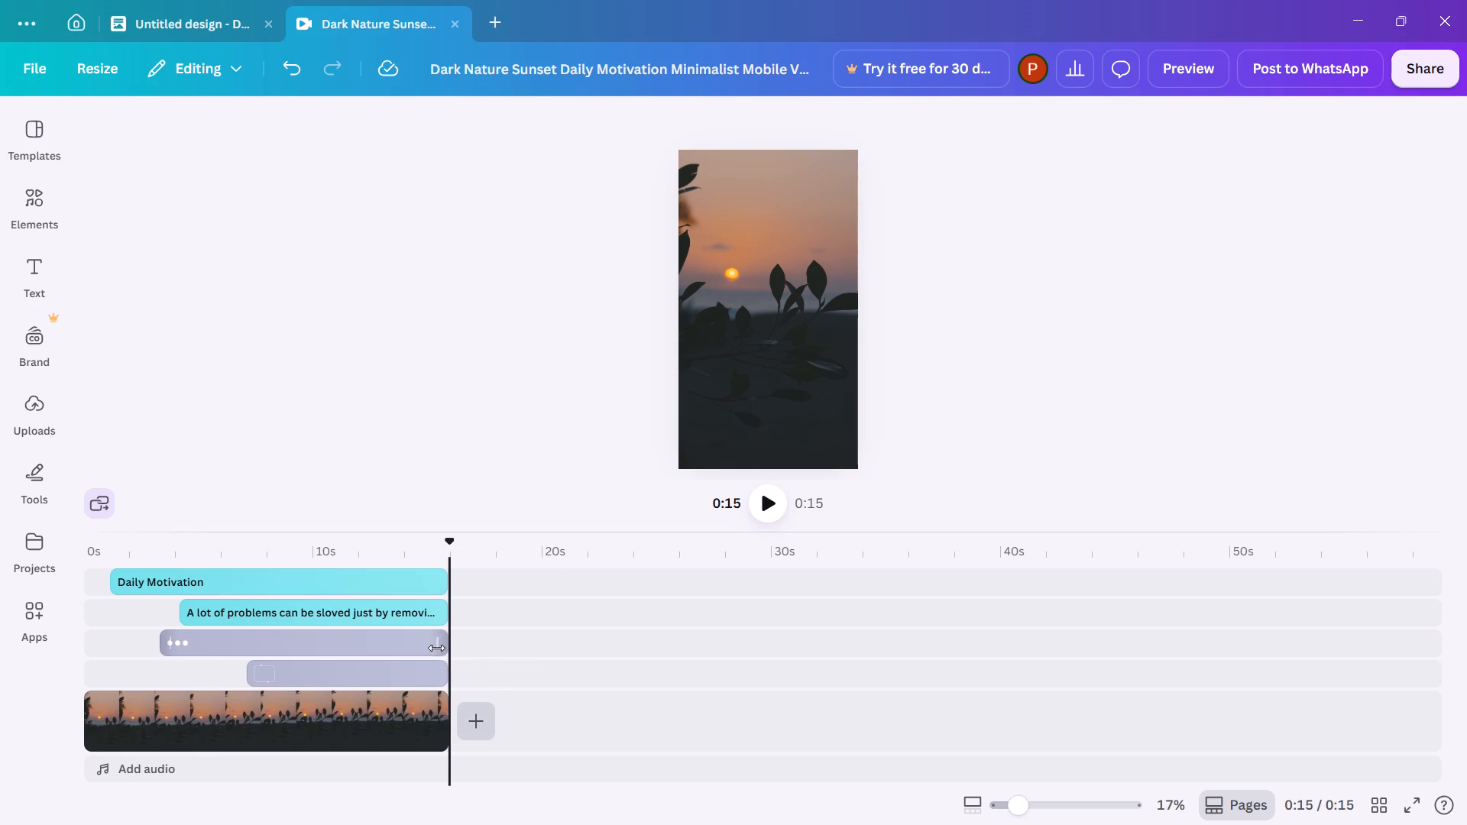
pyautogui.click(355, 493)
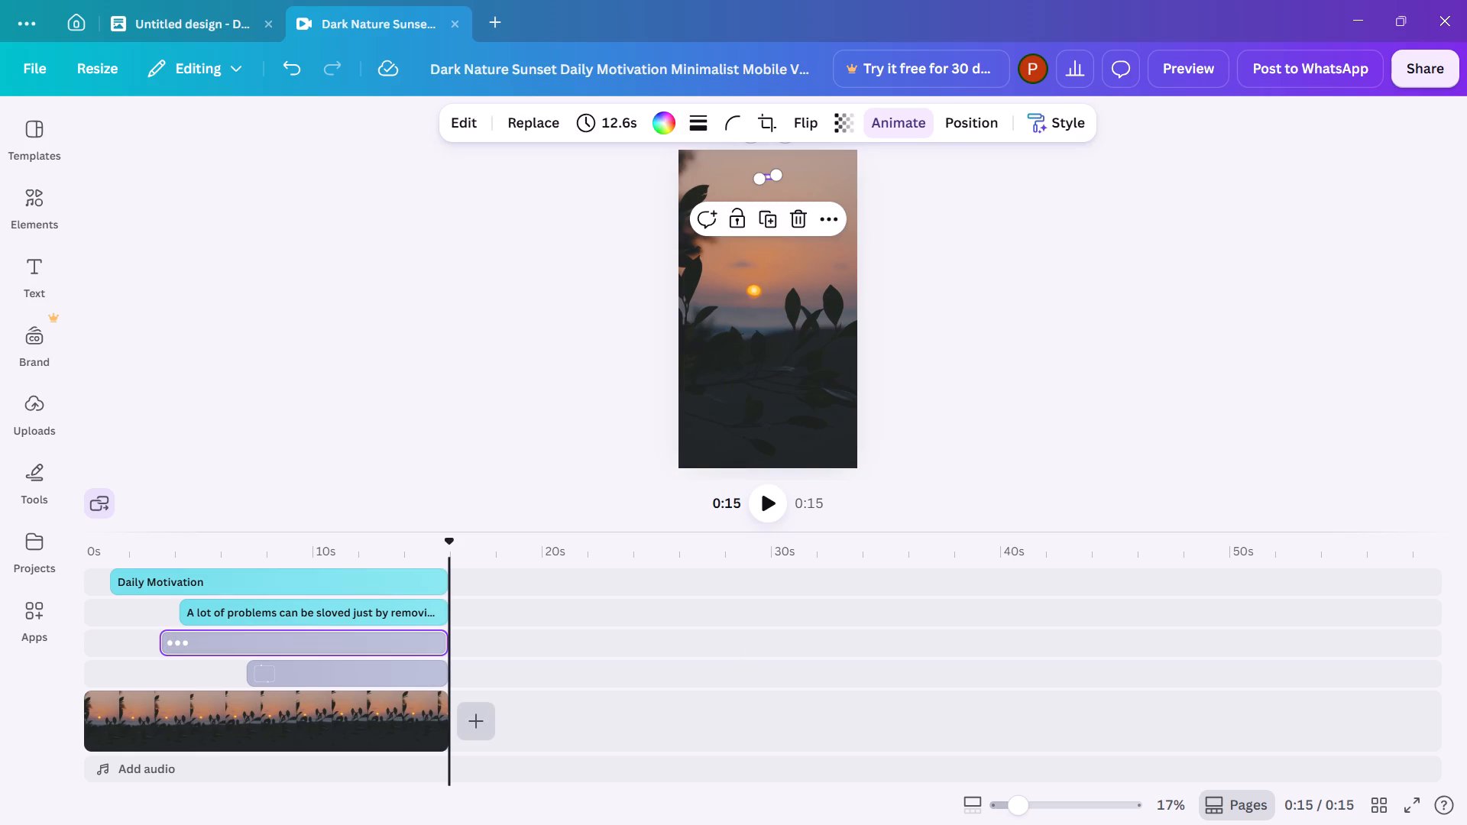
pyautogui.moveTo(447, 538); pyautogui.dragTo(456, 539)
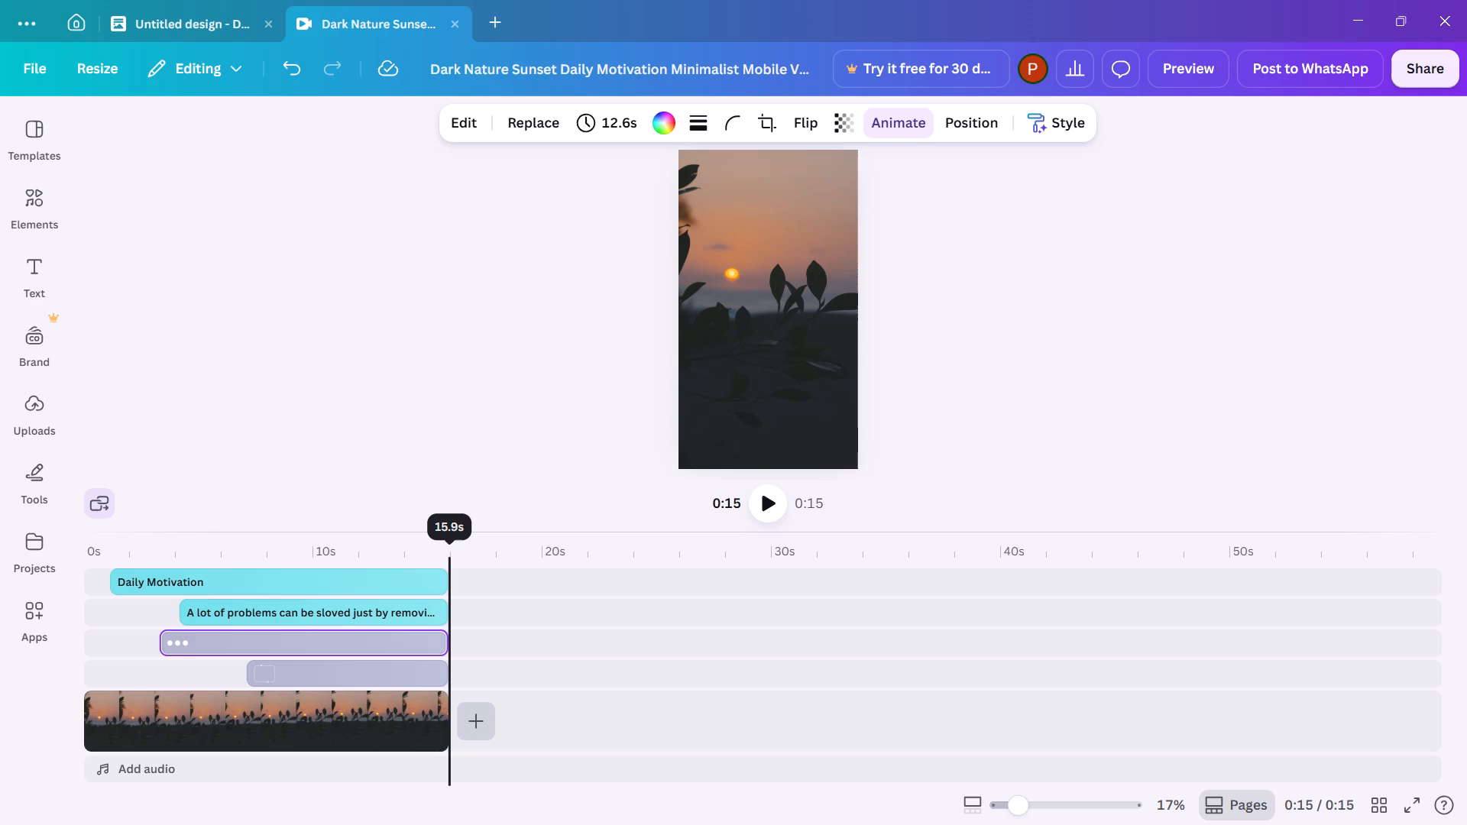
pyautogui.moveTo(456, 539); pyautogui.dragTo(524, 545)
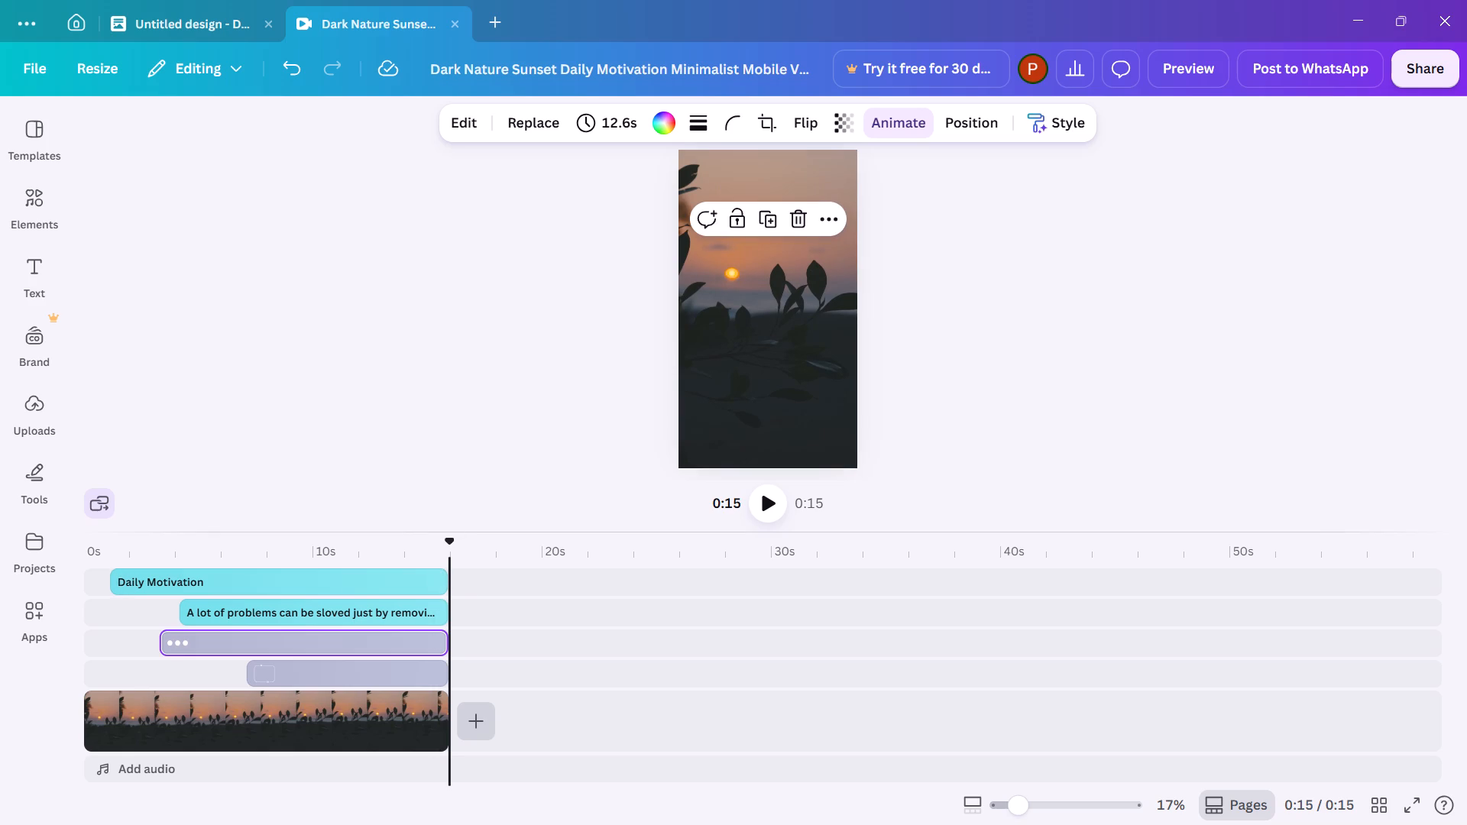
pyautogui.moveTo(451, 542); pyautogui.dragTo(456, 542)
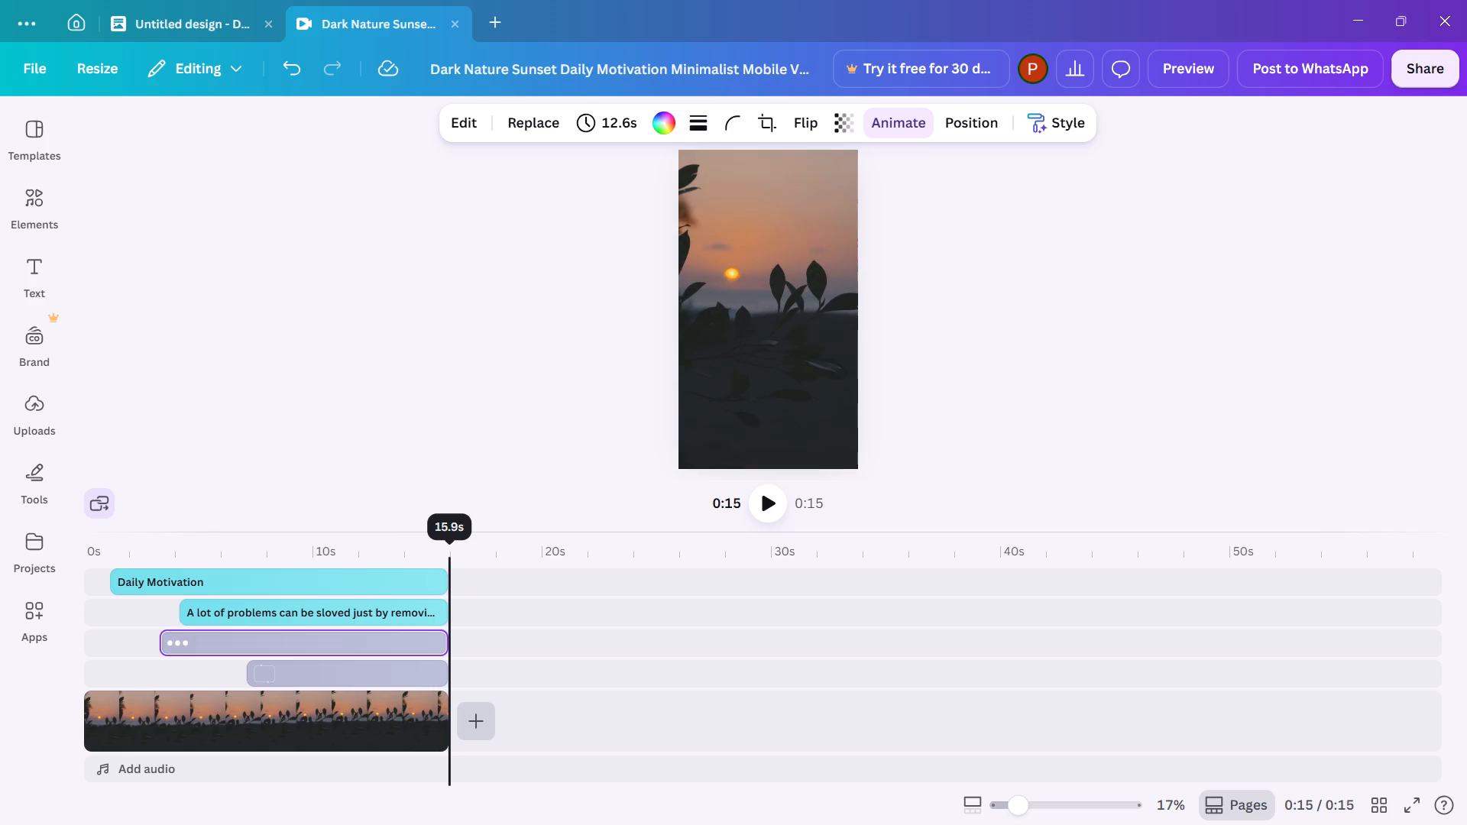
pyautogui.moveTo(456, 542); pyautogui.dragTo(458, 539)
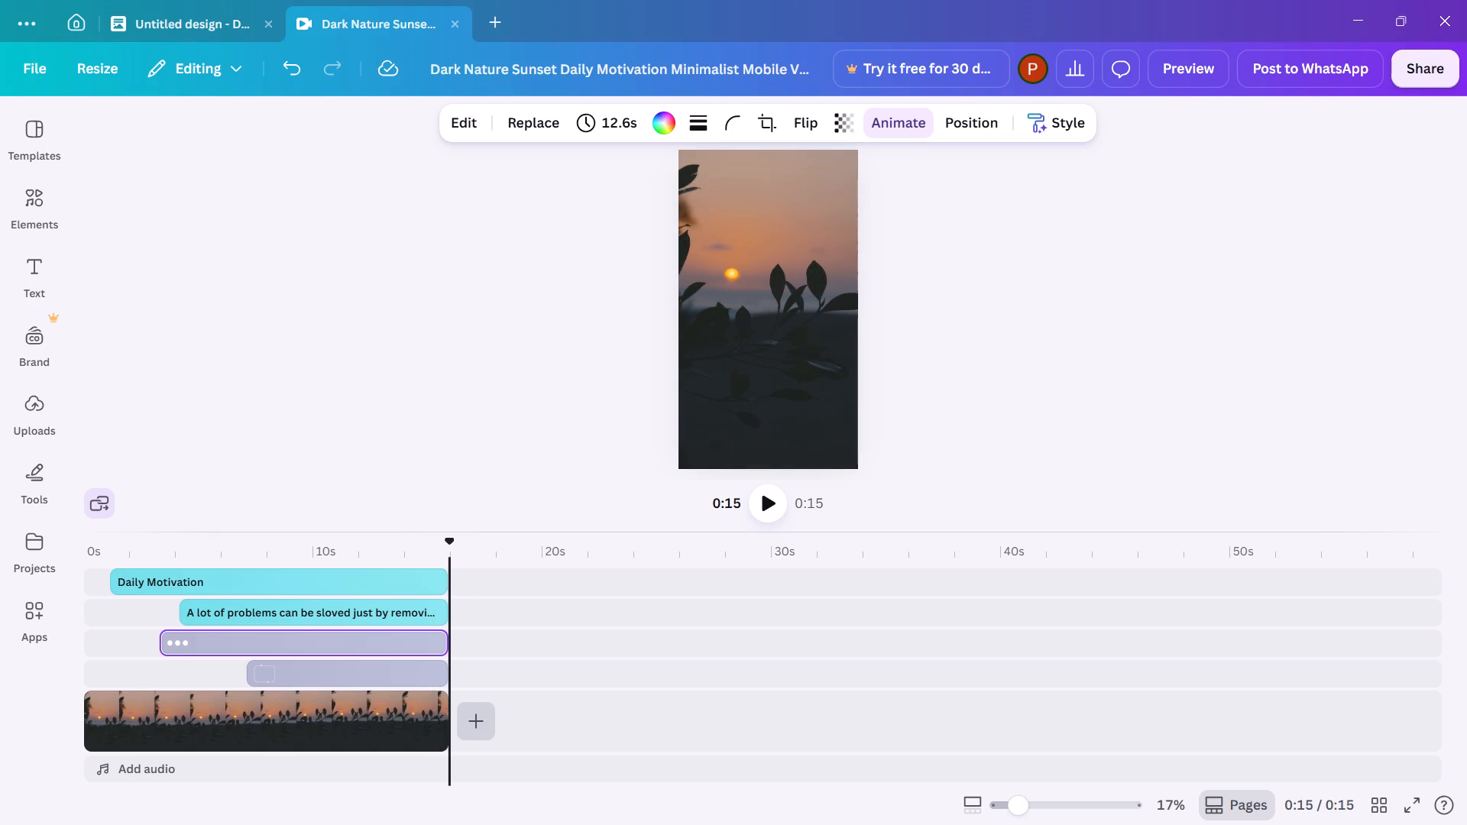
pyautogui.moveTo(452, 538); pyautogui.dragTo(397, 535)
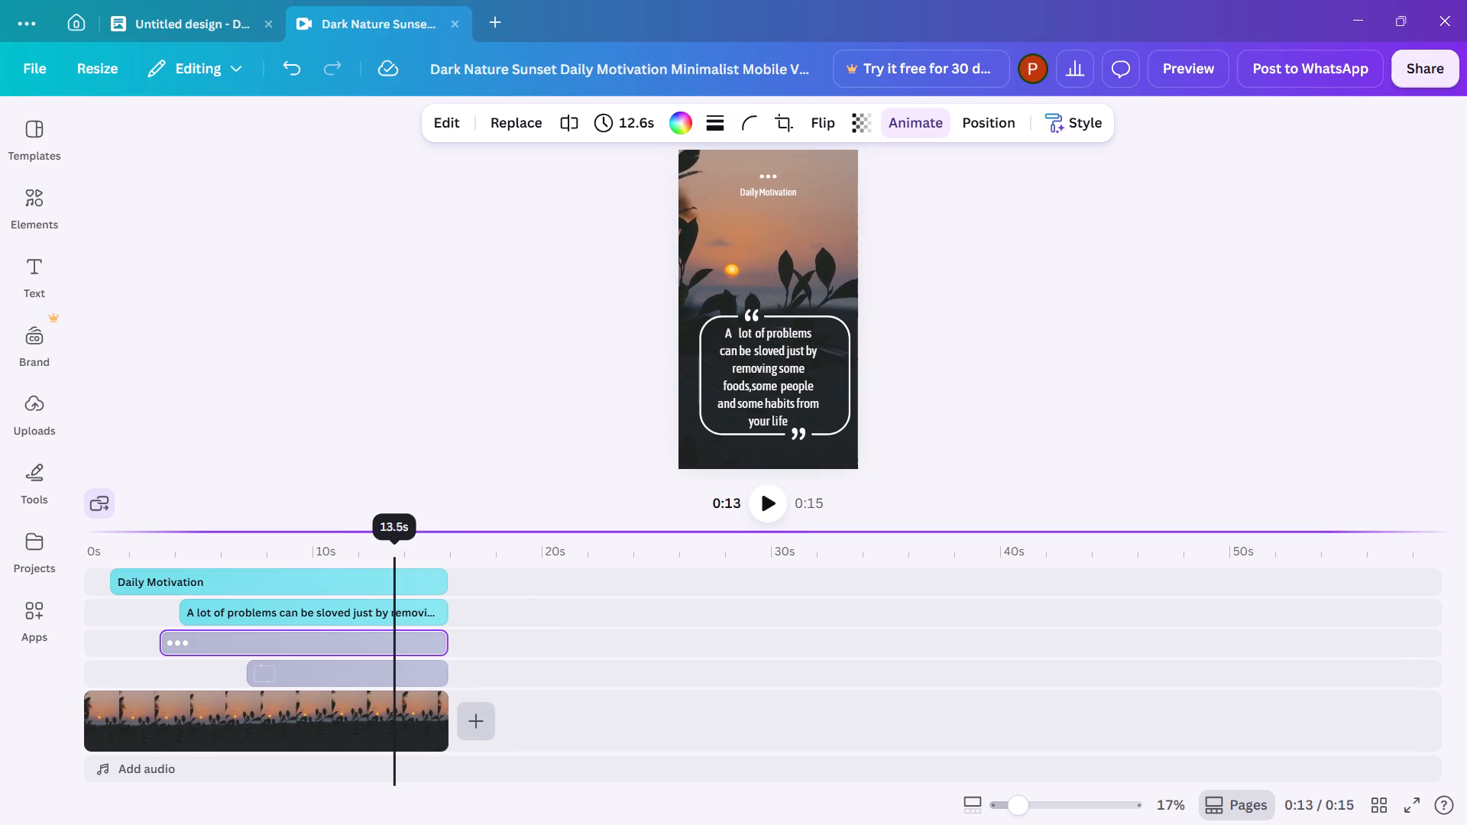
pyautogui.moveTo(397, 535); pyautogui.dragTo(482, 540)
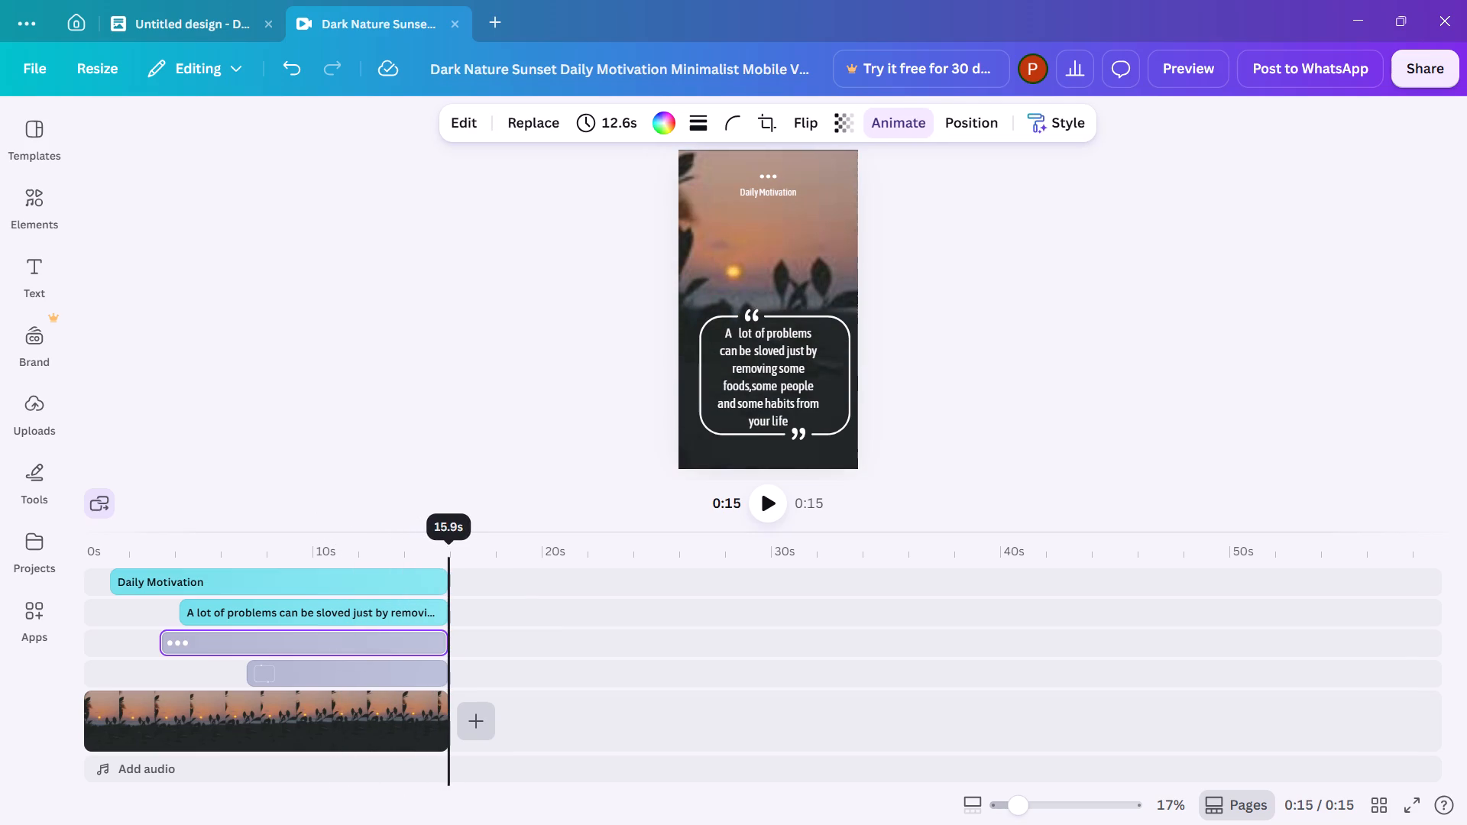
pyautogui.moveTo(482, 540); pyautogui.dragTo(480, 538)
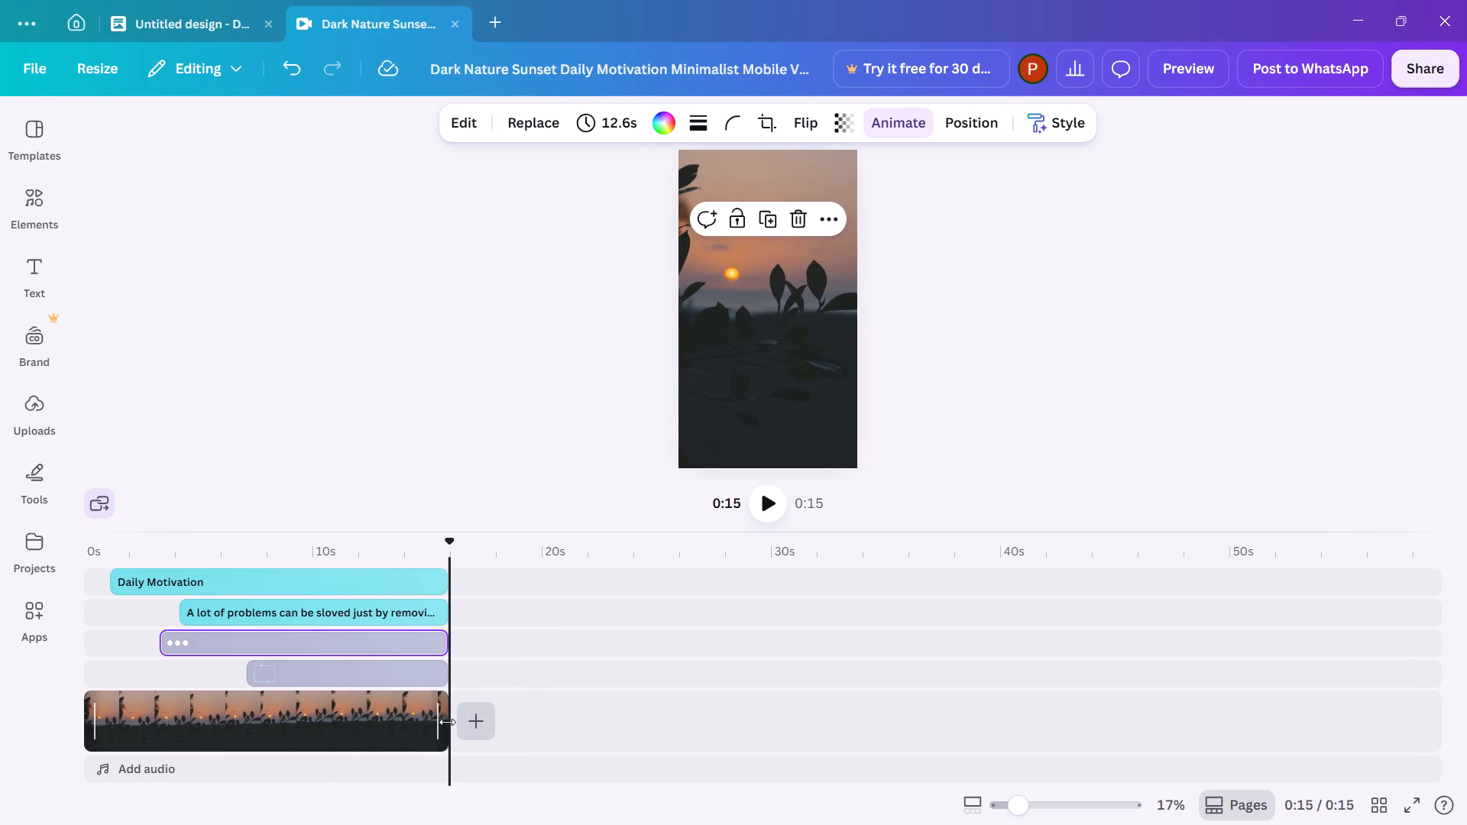
# Extend the end of the sunset background video clip to a duration of 18.3 s.
pyautogui.click(451, 721)
pyautogui.moveTo(444, 717); pyautogui.dragTo(514, 713)
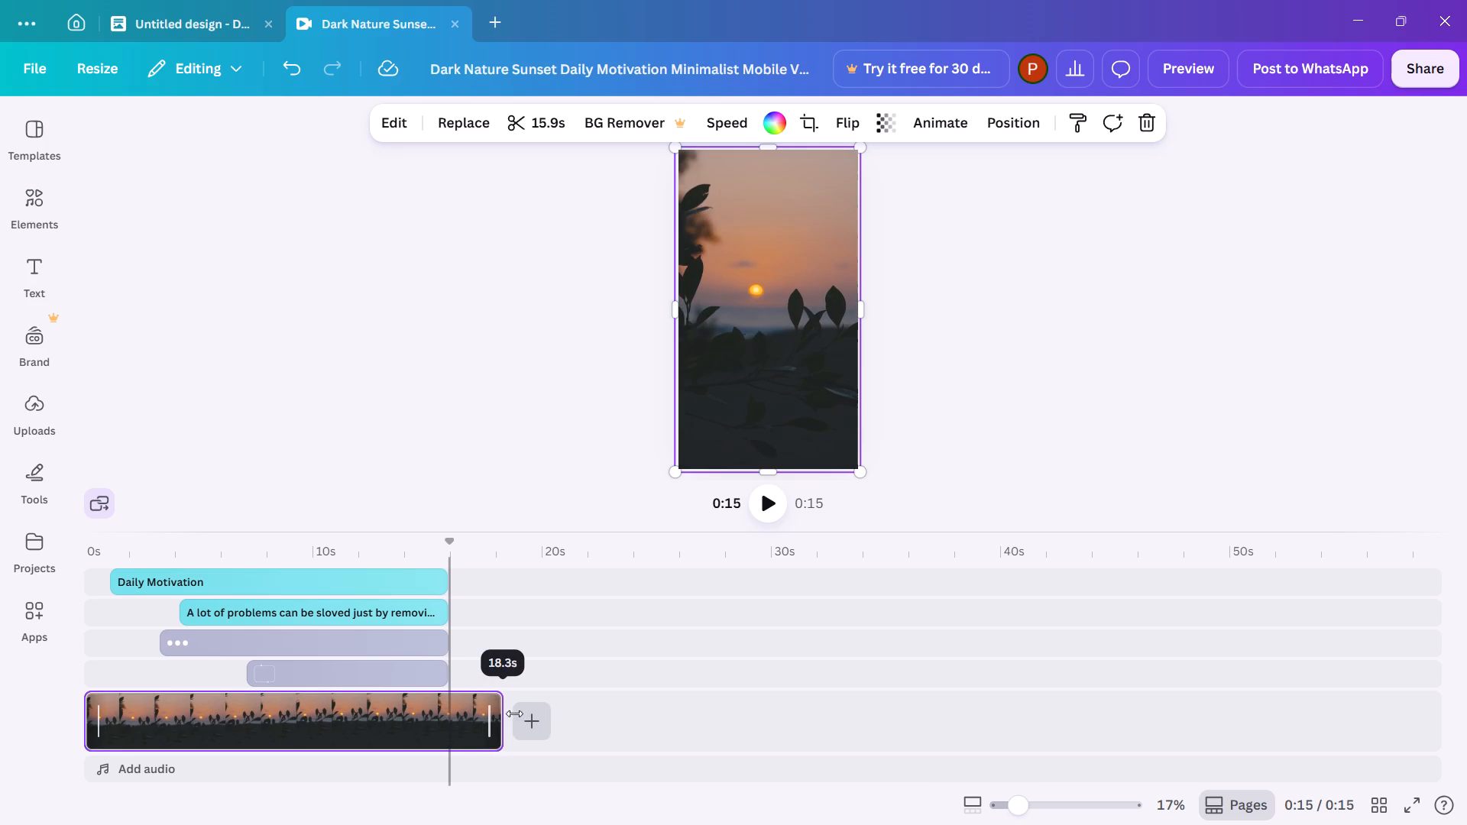
pyautogui.moveTo(514, 713); pyautogui.dragTo(576, 710)
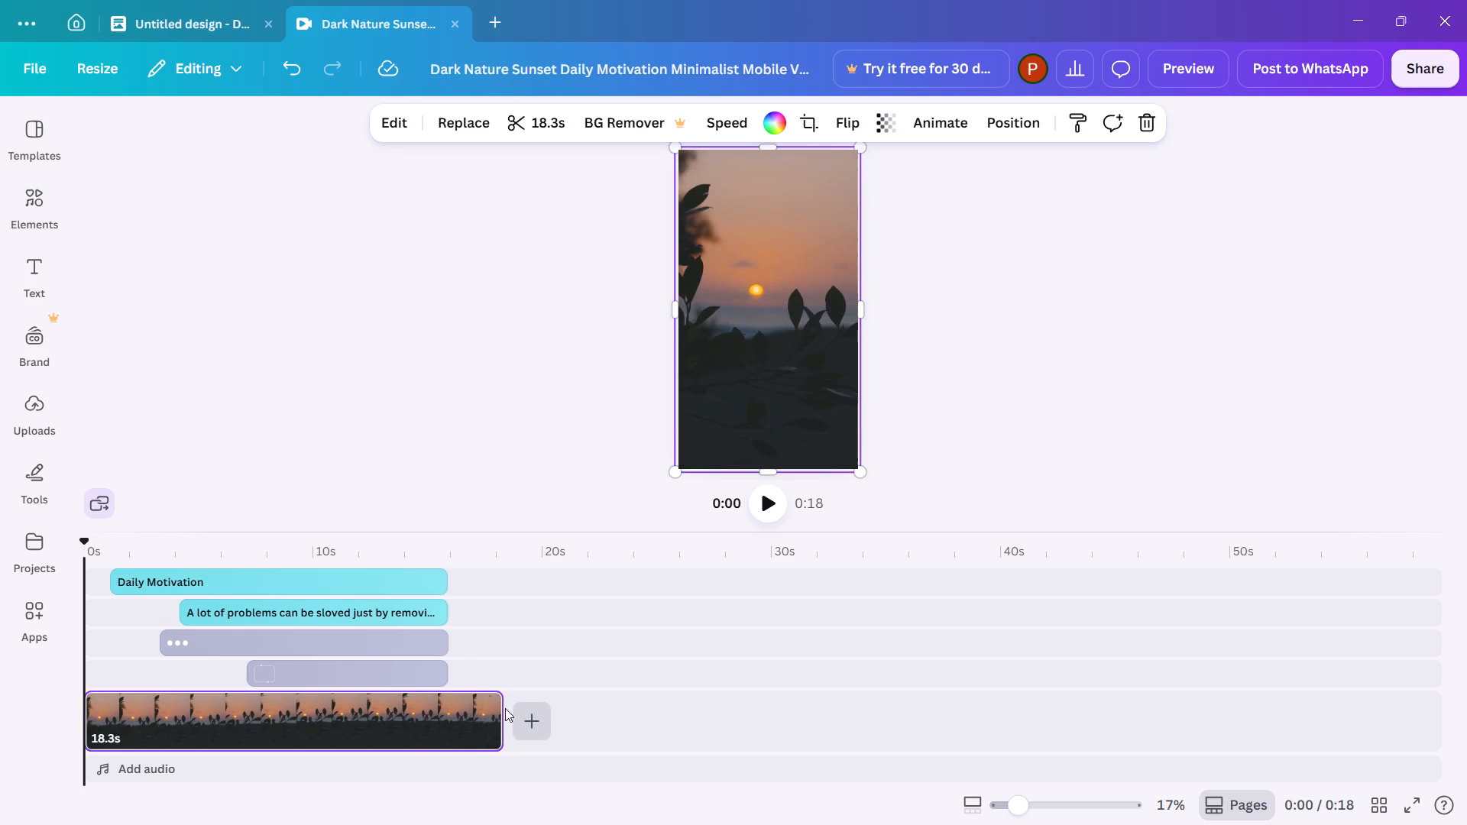
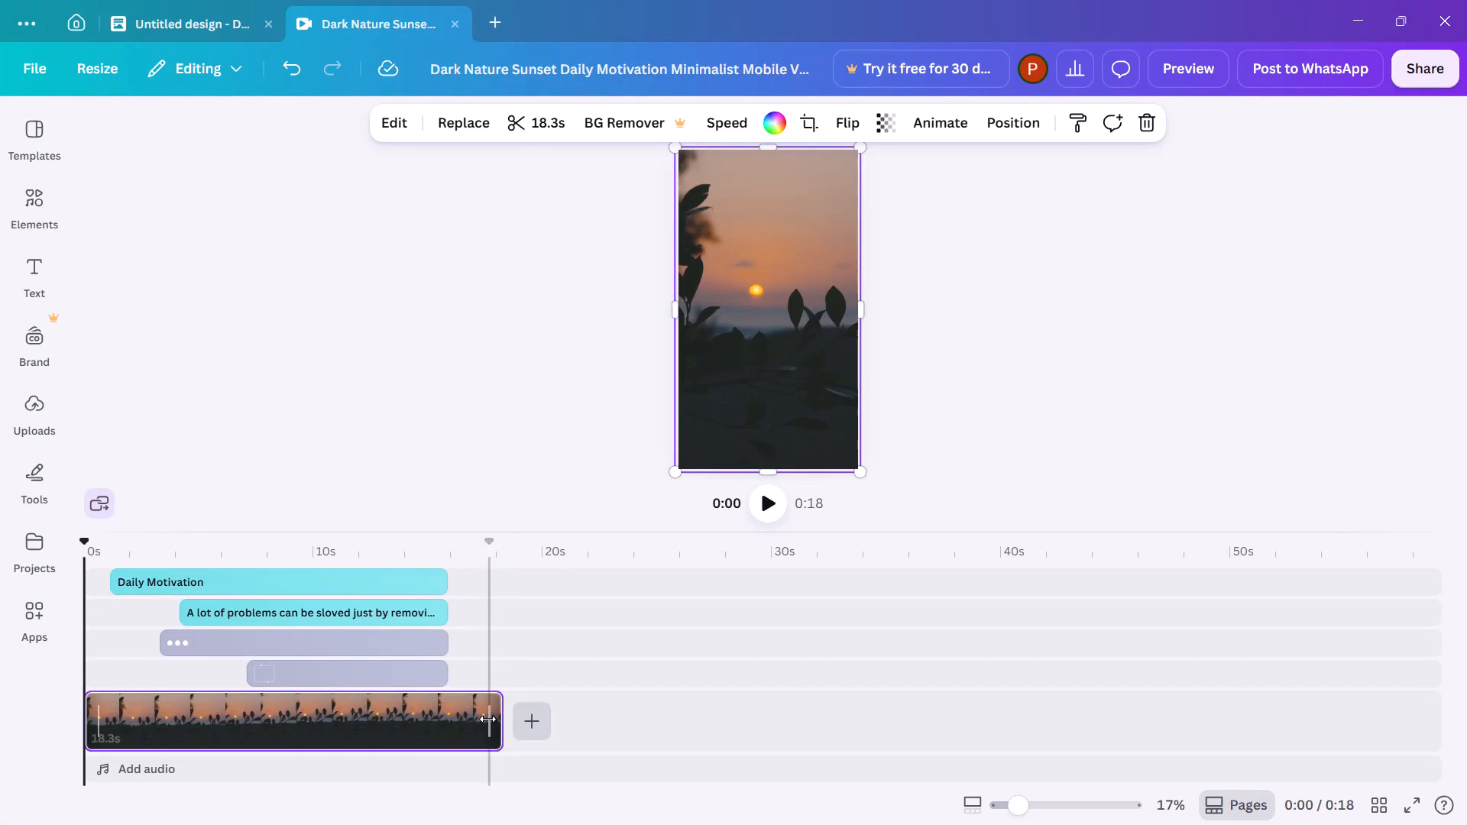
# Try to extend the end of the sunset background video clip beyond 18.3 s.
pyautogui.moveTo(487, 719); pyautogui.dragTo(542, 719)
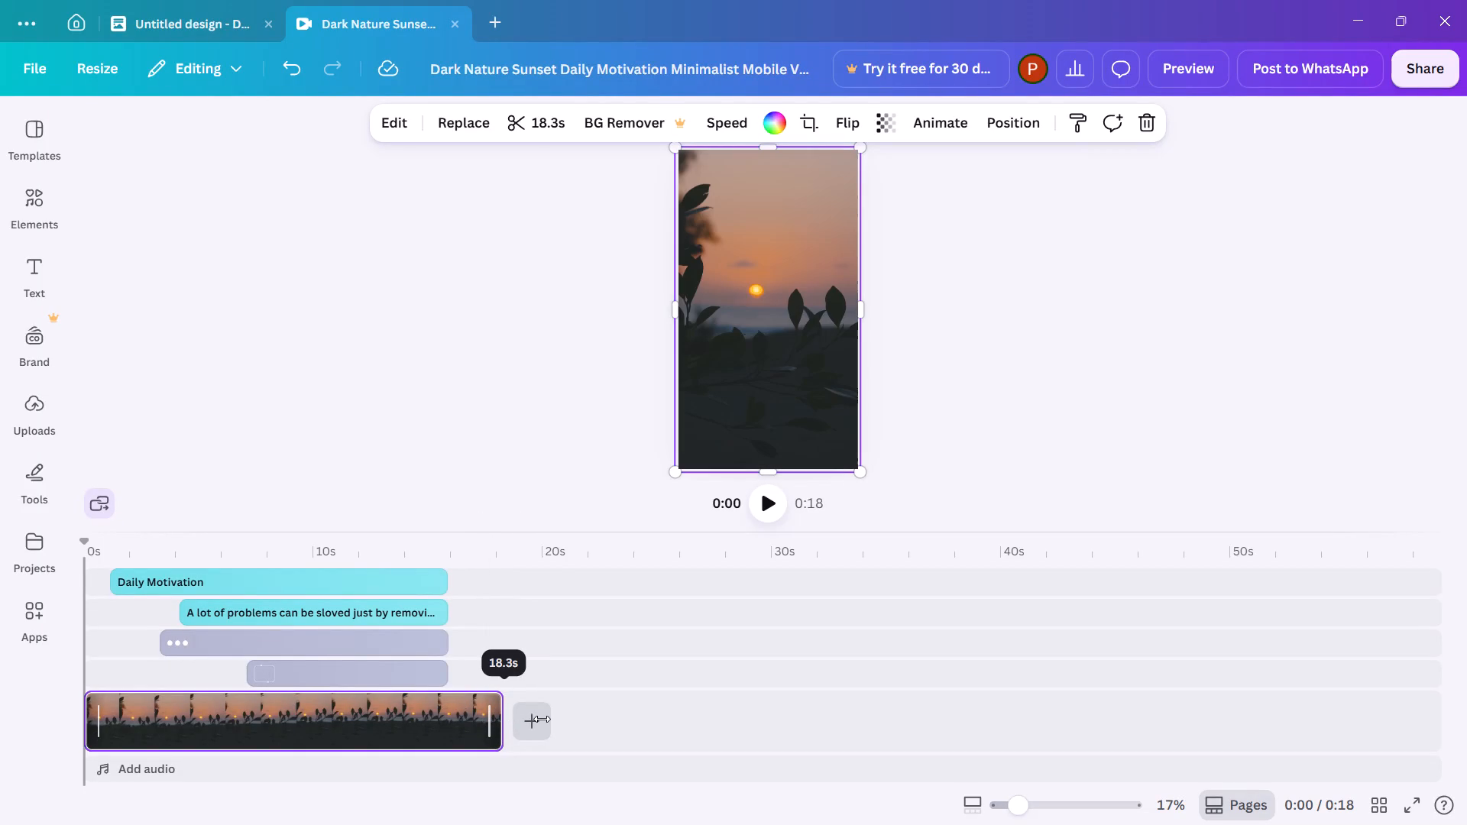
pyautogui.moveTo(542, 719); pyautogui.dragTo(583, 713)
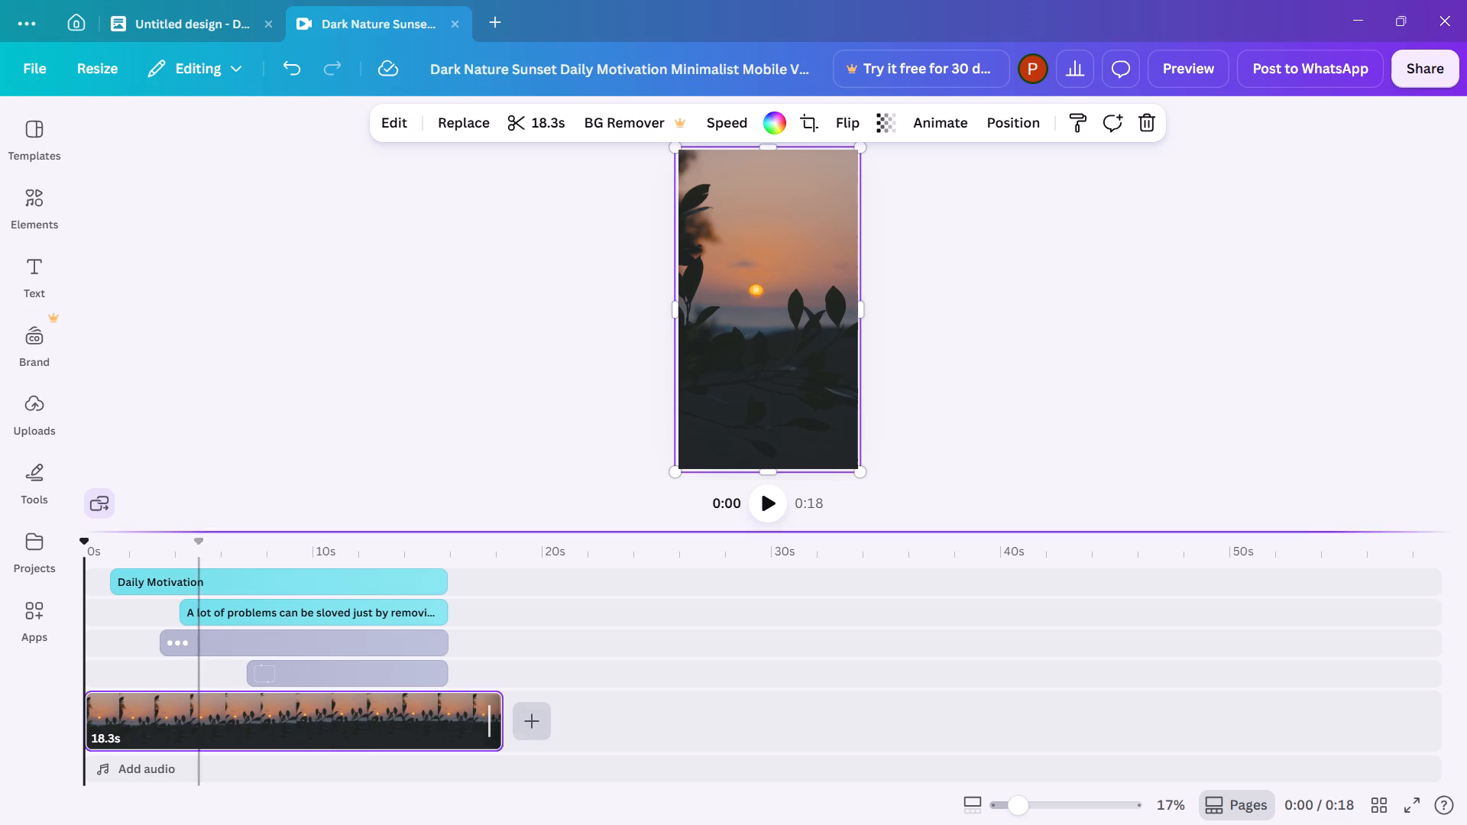
# Retime the quote text clip to start at about 6 s and run to the end of the video, lasting 12.4 s.
pyautogui.moveTo(186, 612); pyautogui.dragTo(221, 612)
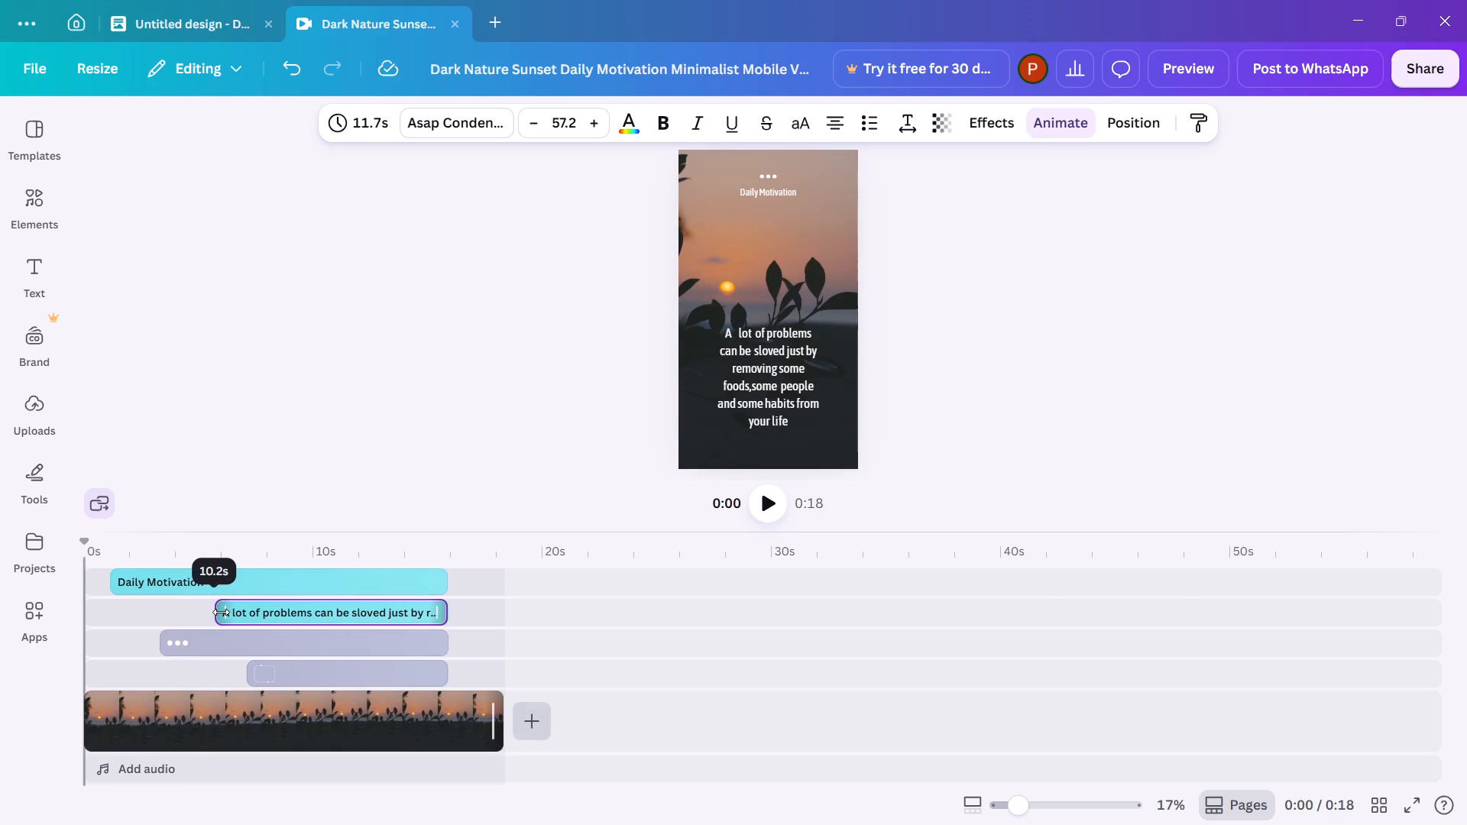
pyautogui.moveTo(221, 612); pyautogui.dragTo(227, 612)
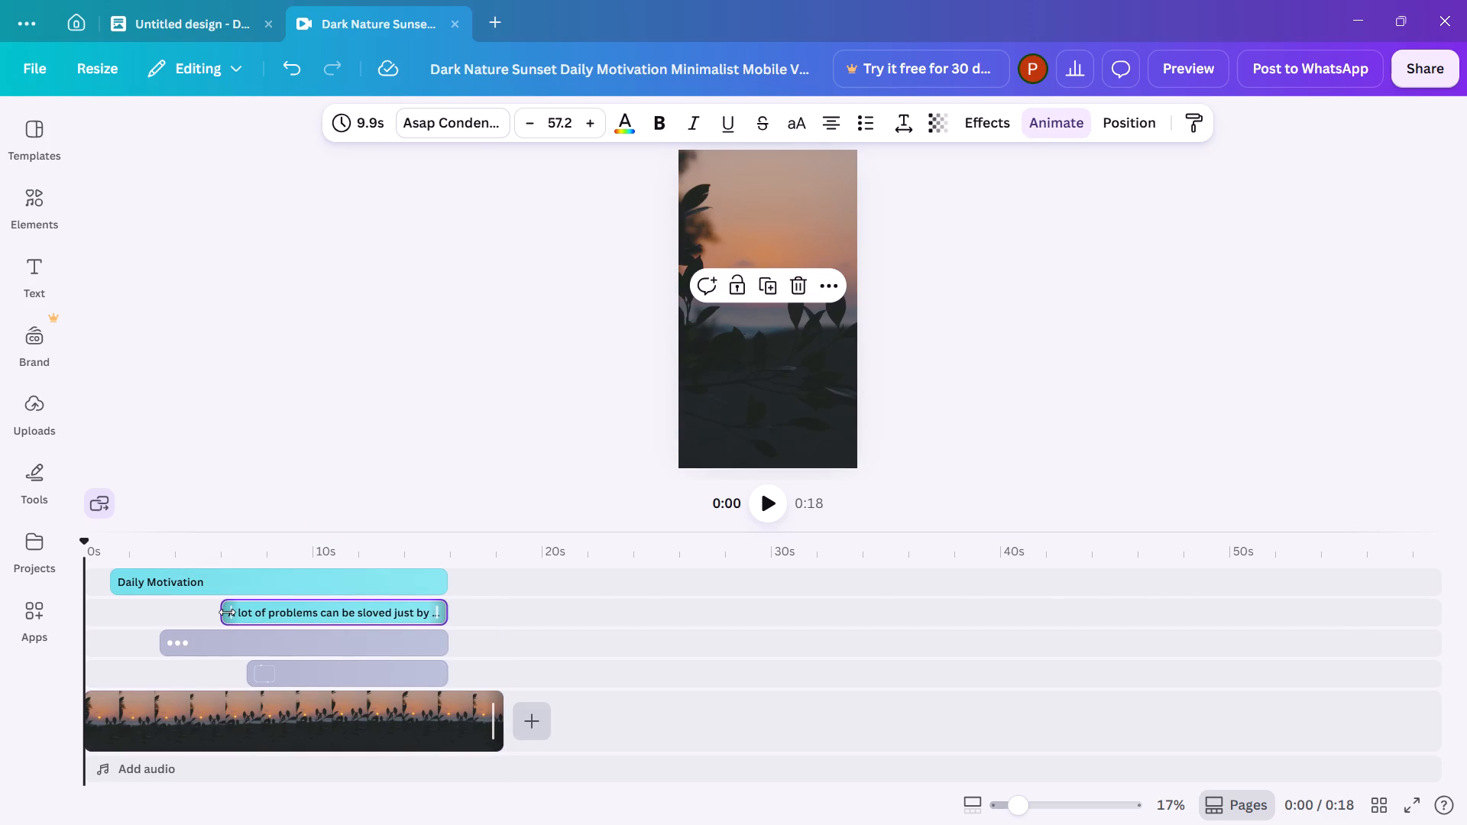
pyautogui.click(449, 606)
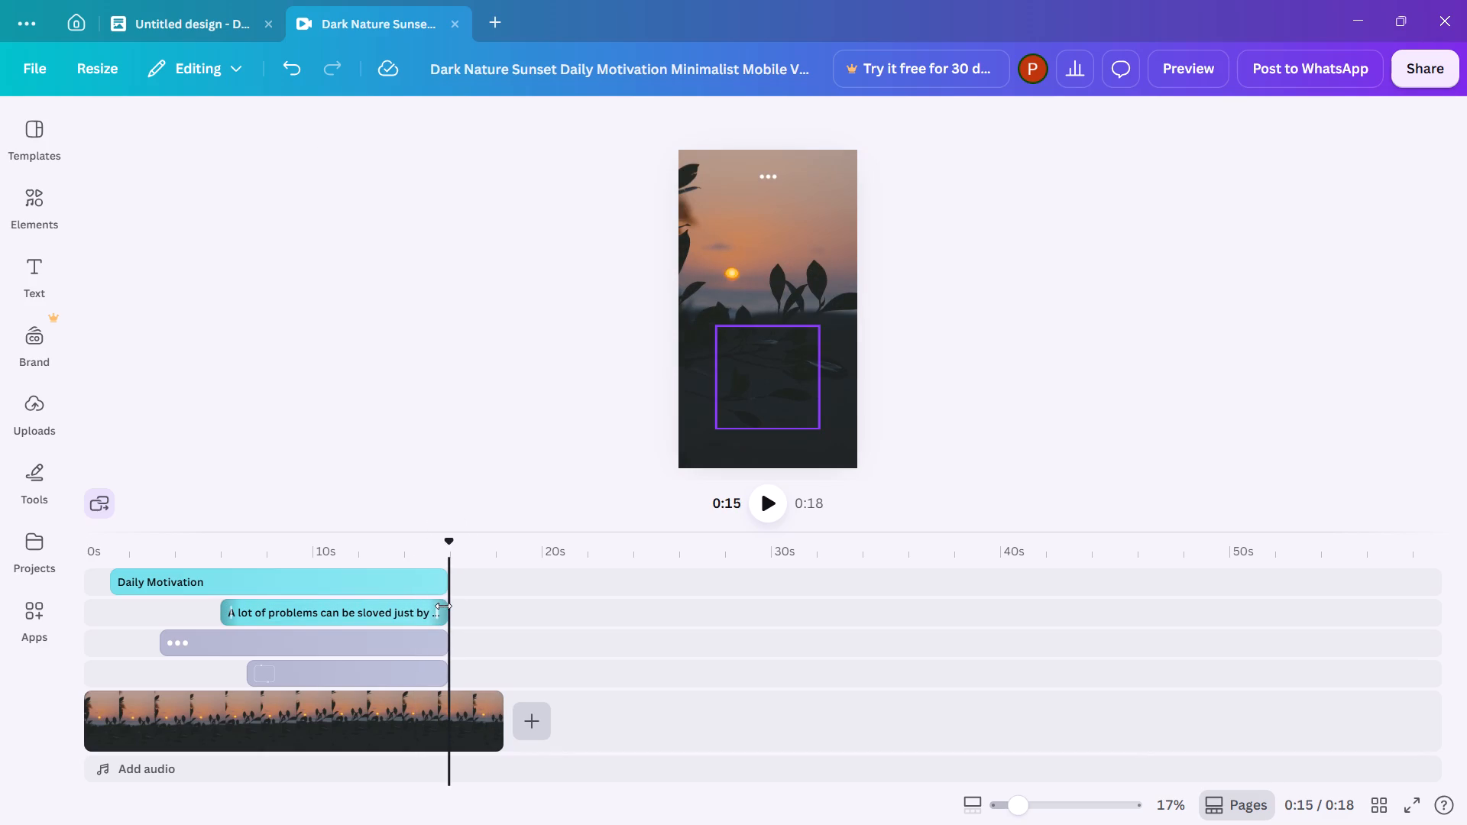
pyautogui.moveTo(446, 606); pyautogui.dragTo(494, 604)
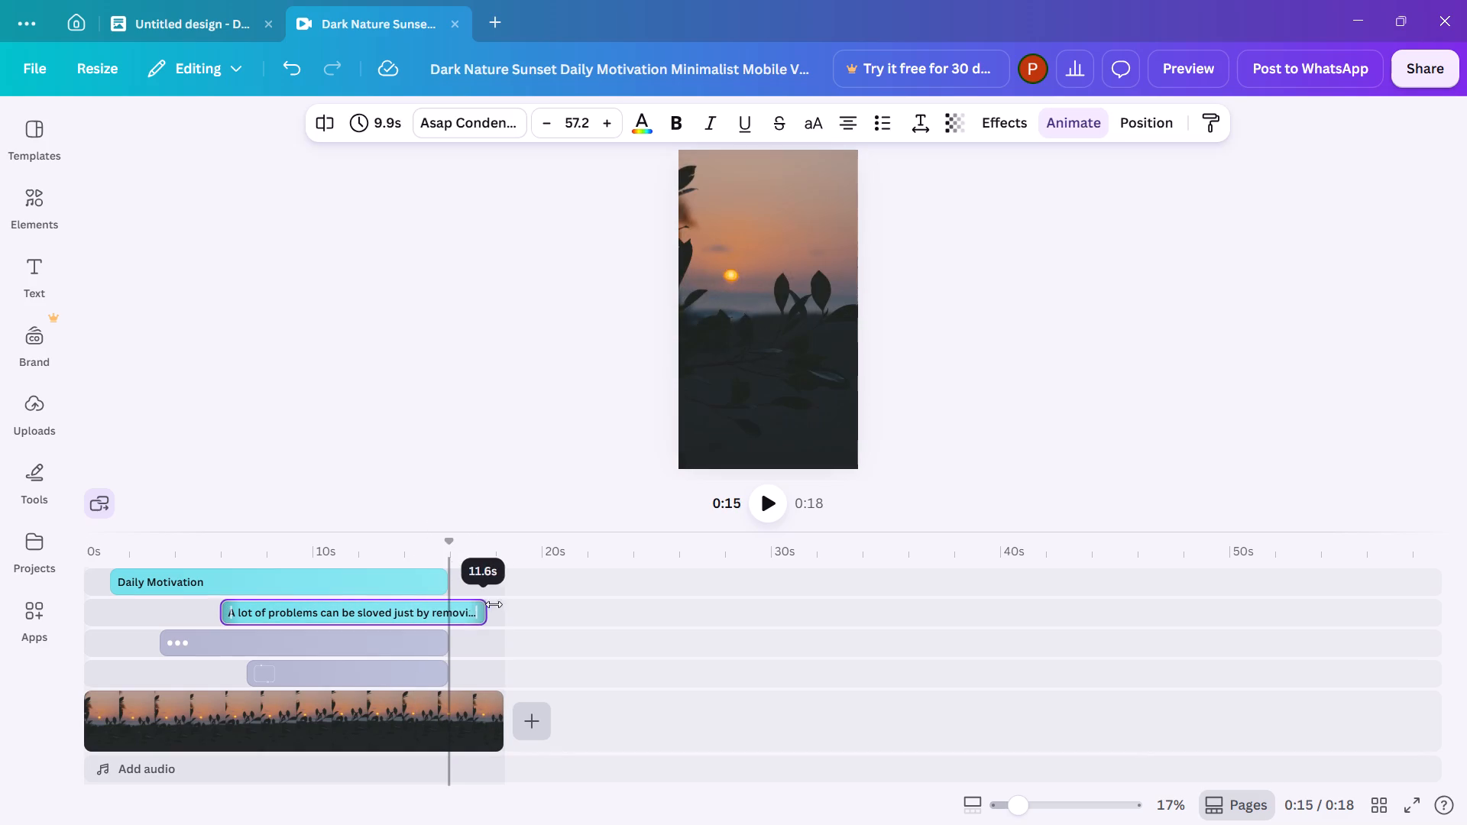
pyautogui.moveTo(494, 604); pyautogui.dragTo(498, 604)
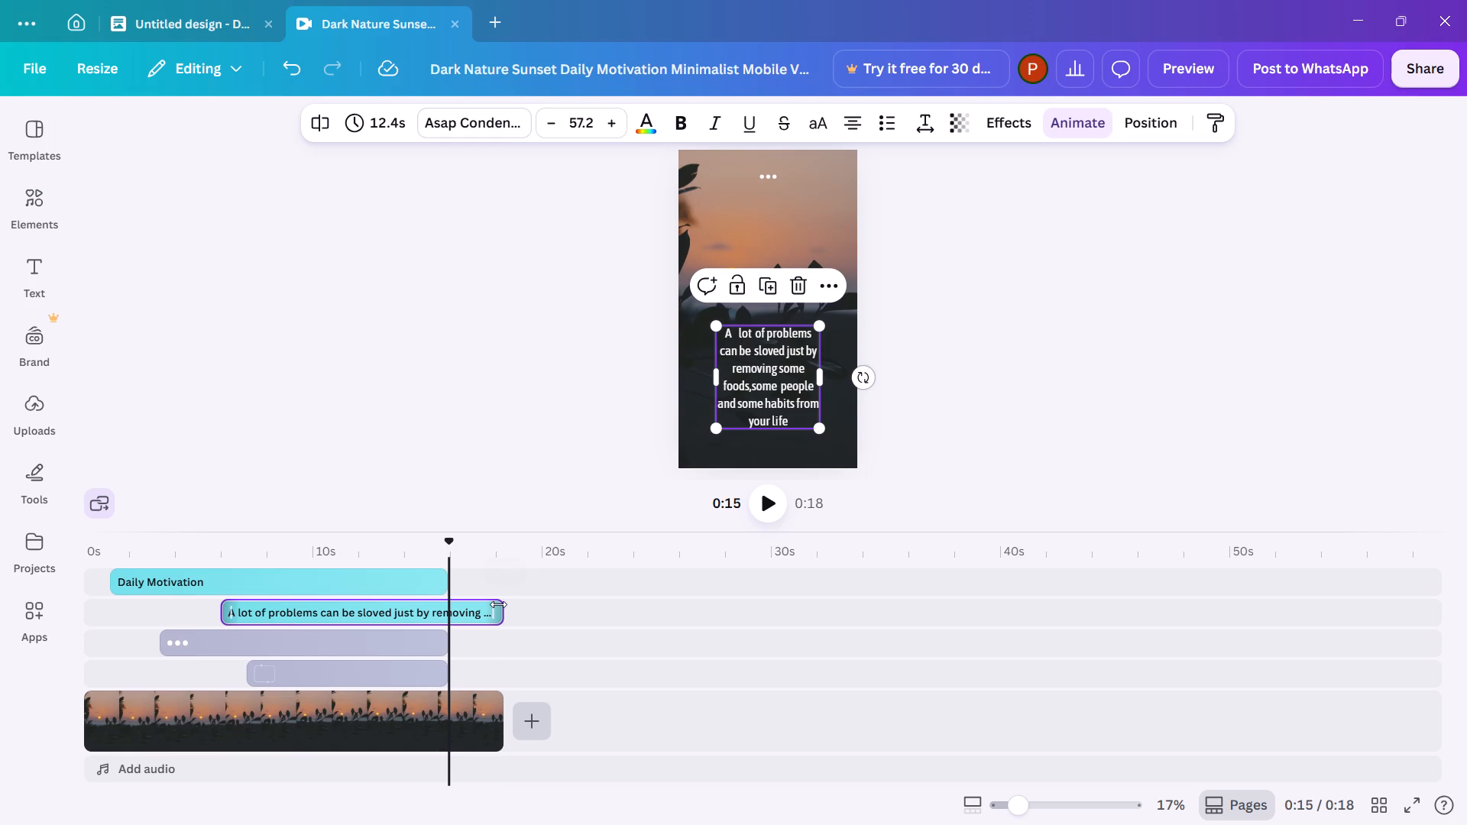
# Extend the Daily Motivation title clip to the end of the video, for a duration of 17.2 s.
pyautogui.moveTo(445, 585); pyautogui.dragTo(462, 585)
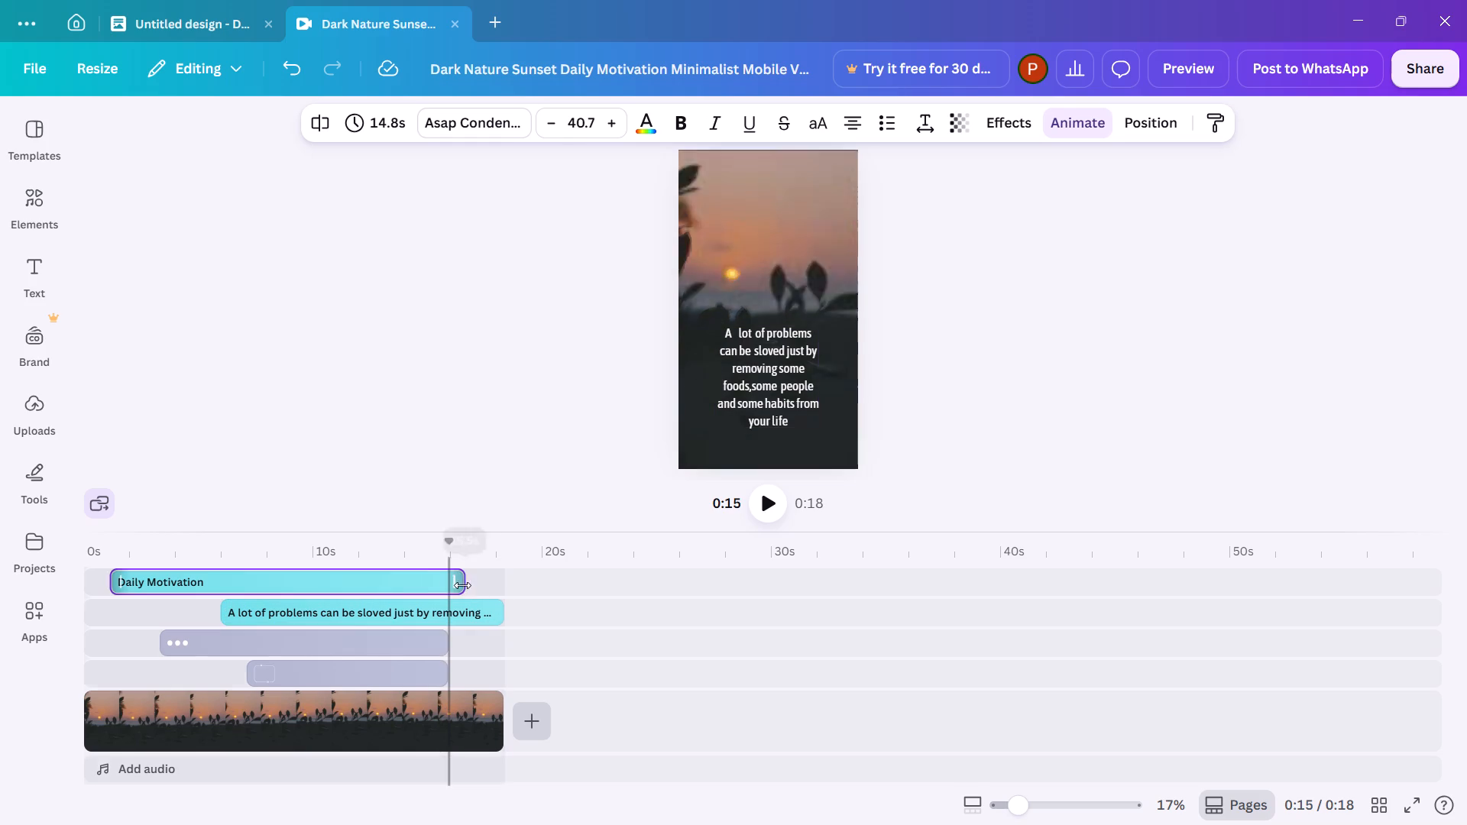
pyautogui.moveTo(462, 585); pyautogui.dragTo(506, 584)
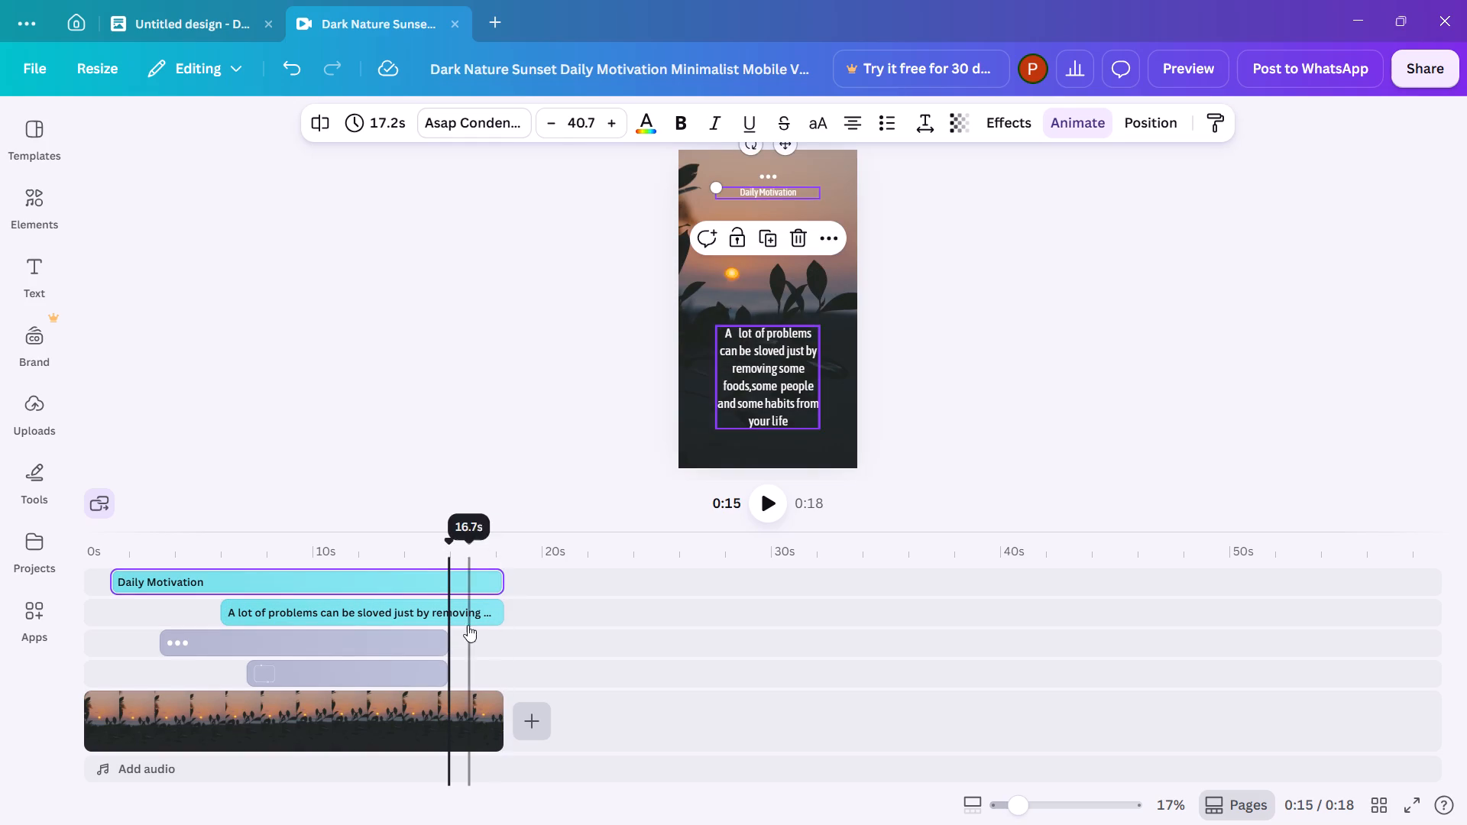
# Extend the three-dot graphic's clip to the end of the video, for a duration of 15.0 s.
pyautogui.moveTo(446, 645); pyautogui.dragTo(491, 642)
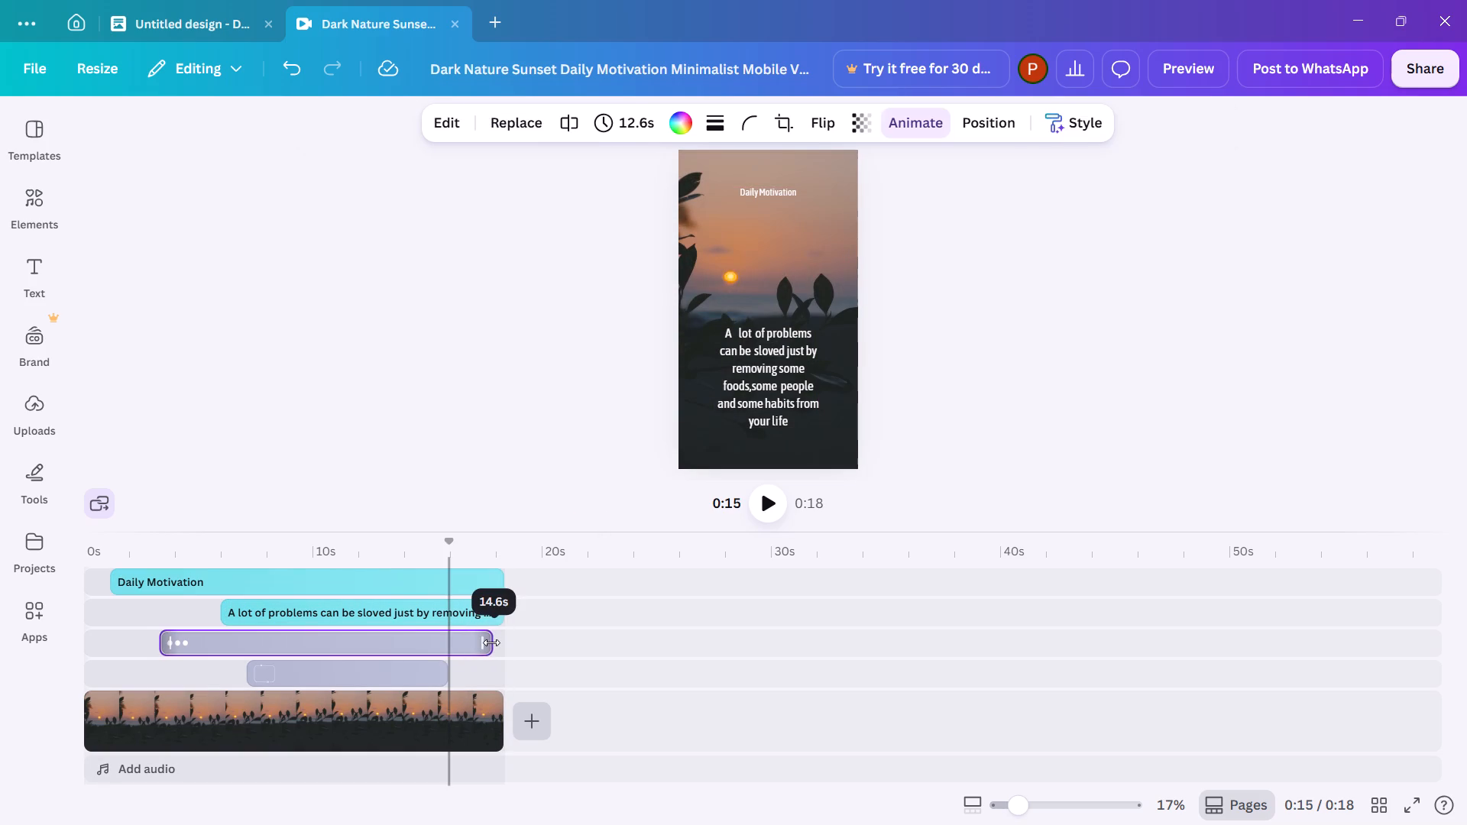
pyautogui.moveTo(491, 642); pyautogui.dragTo(501, 642)
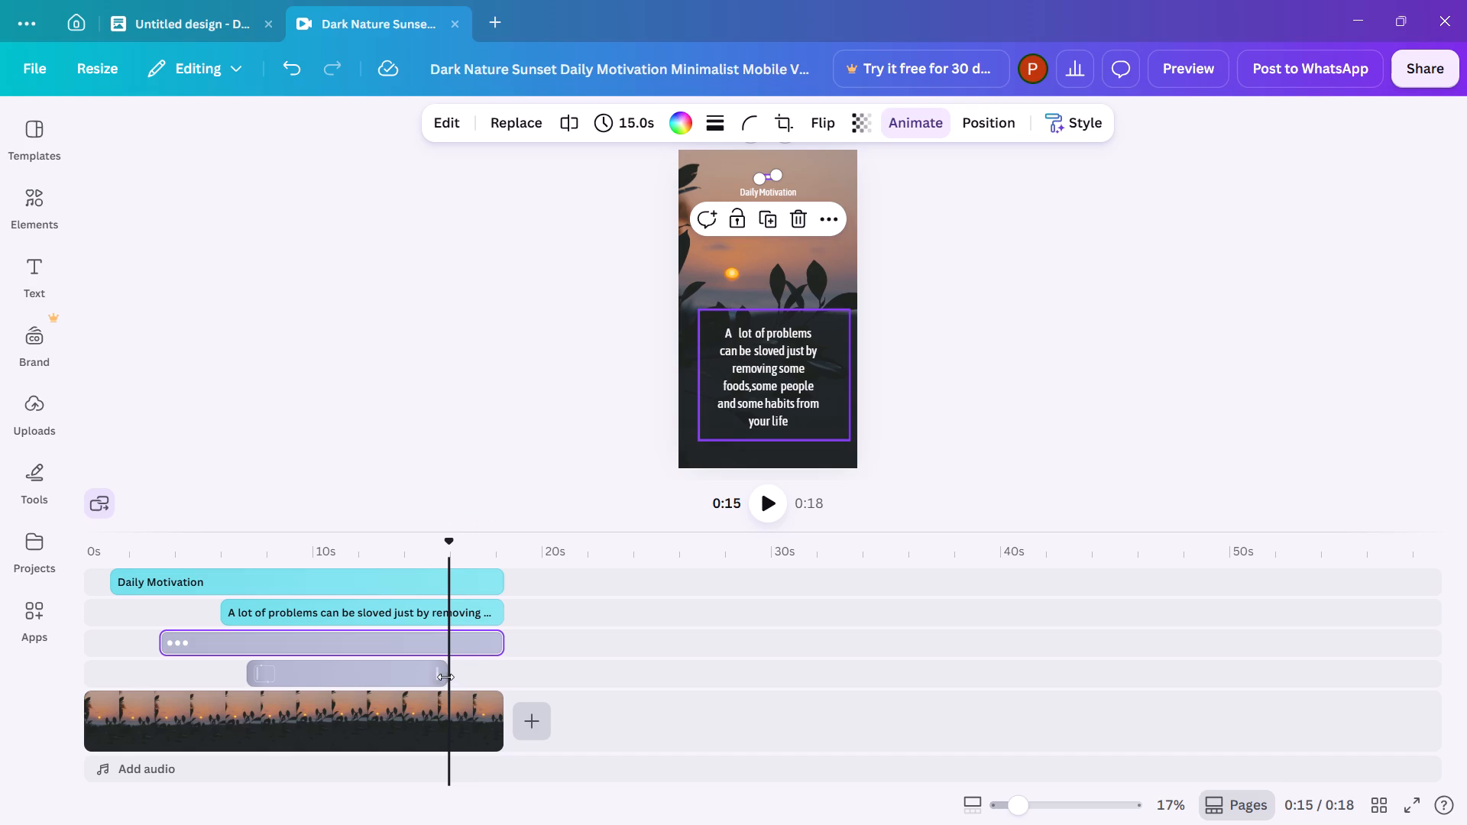
# Extend the quote frame graphic's clip to the end of the video, for a duration of 11.2 s.
pyautogui.moveTo(445, 677); pyautogui.dragTo(497, 670)
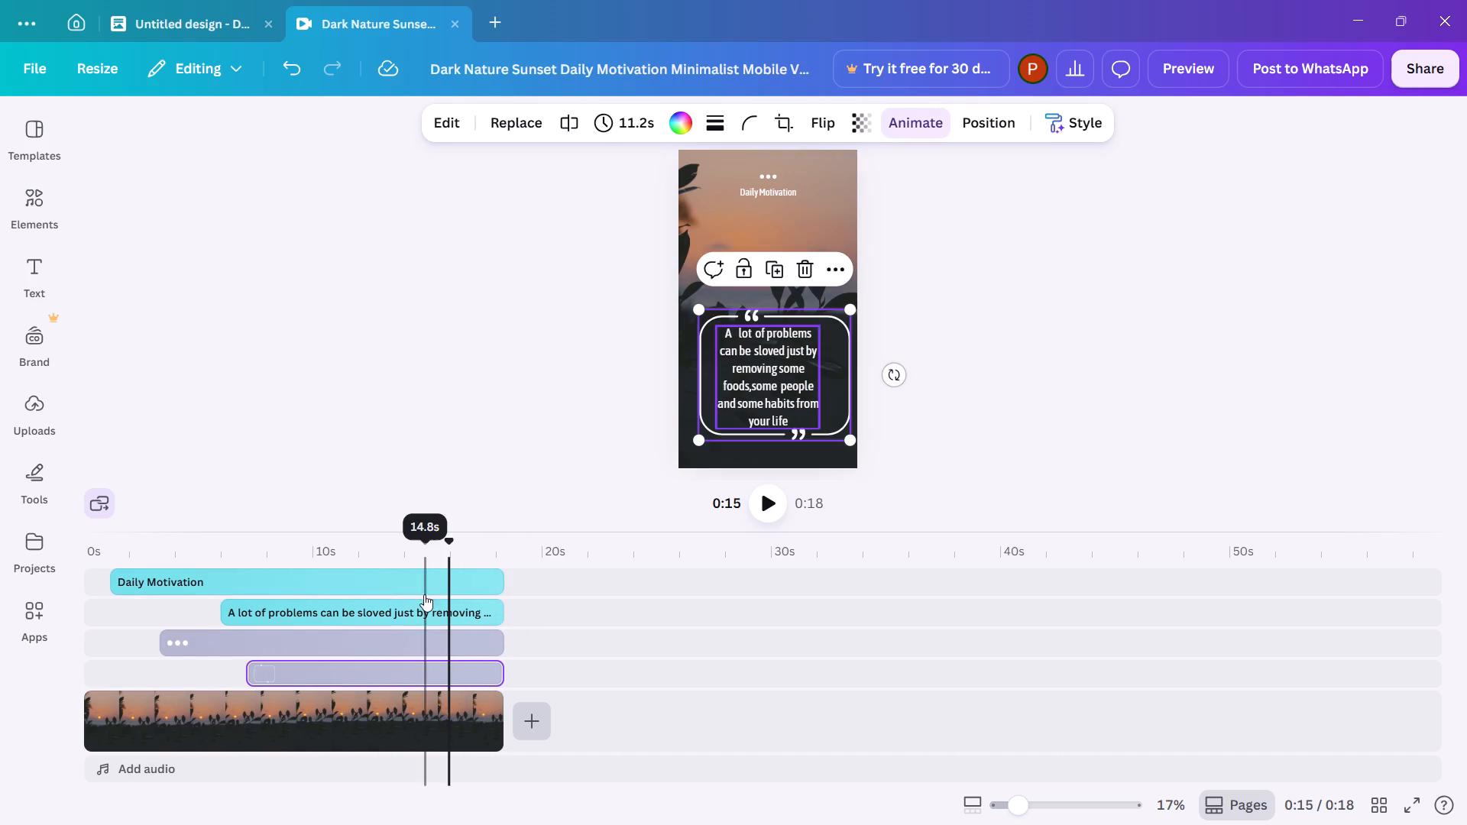
# Scrub to the end of the video to check the retimed clips, and play it through from the start.
pyautogui.moveTo(451, 541); pyautogui.dragTo(477, 543)
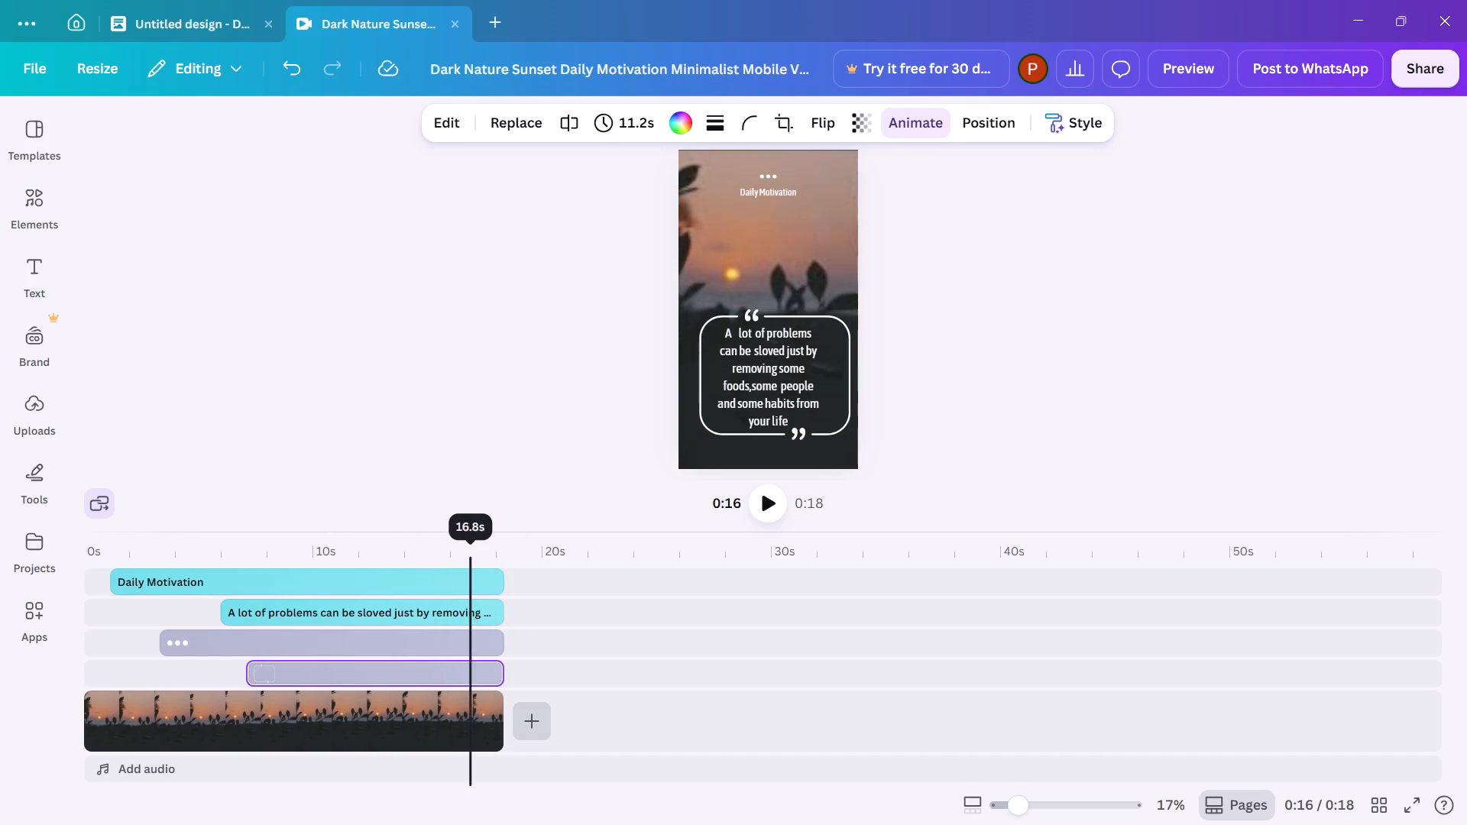
pyautogui.moveTo(477, 543); pyautogui.dragTo(504, 545)
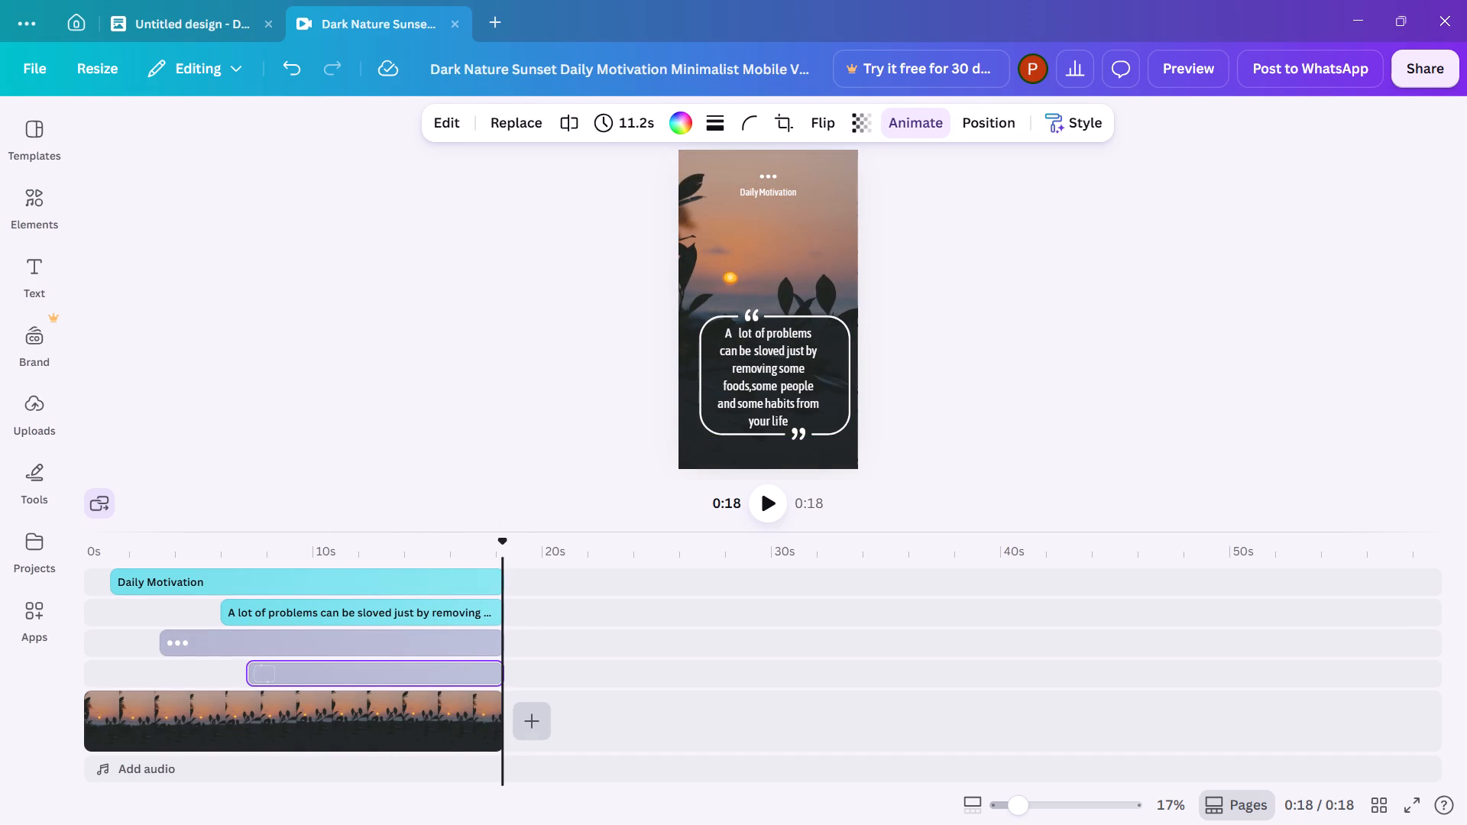
pyautogui.click(88, 721)
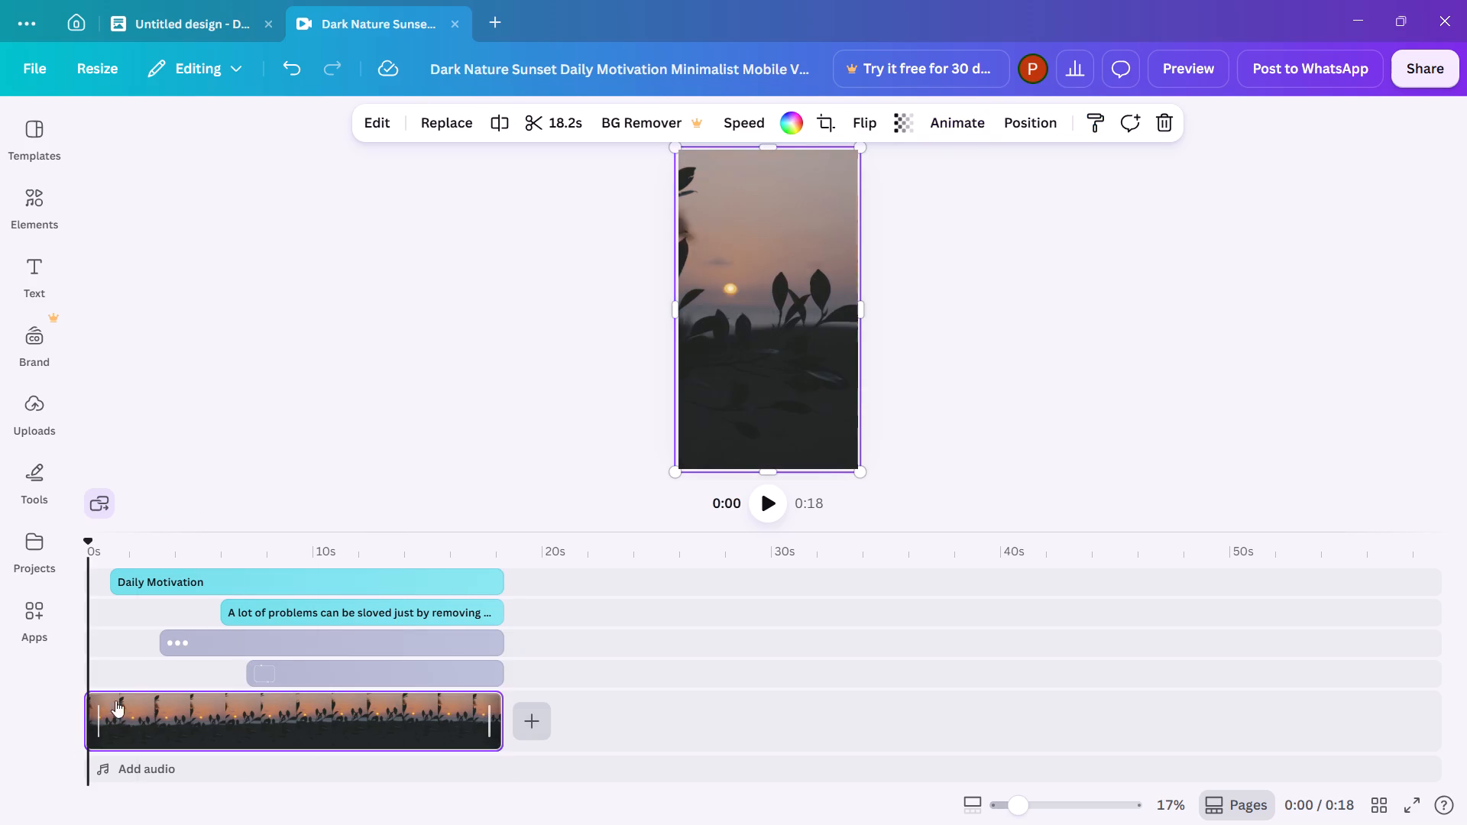
pyautogui.click(767, 497)
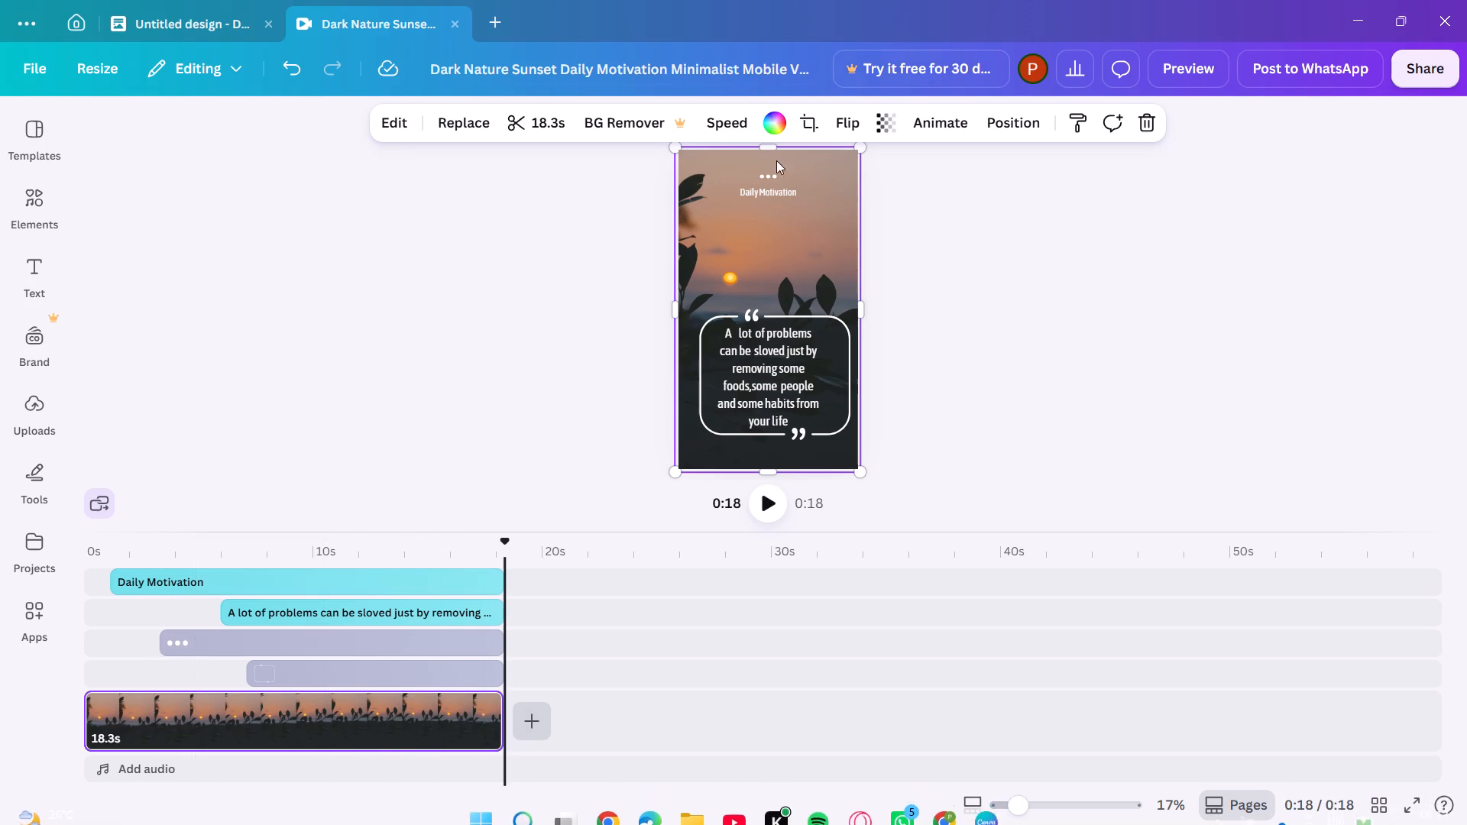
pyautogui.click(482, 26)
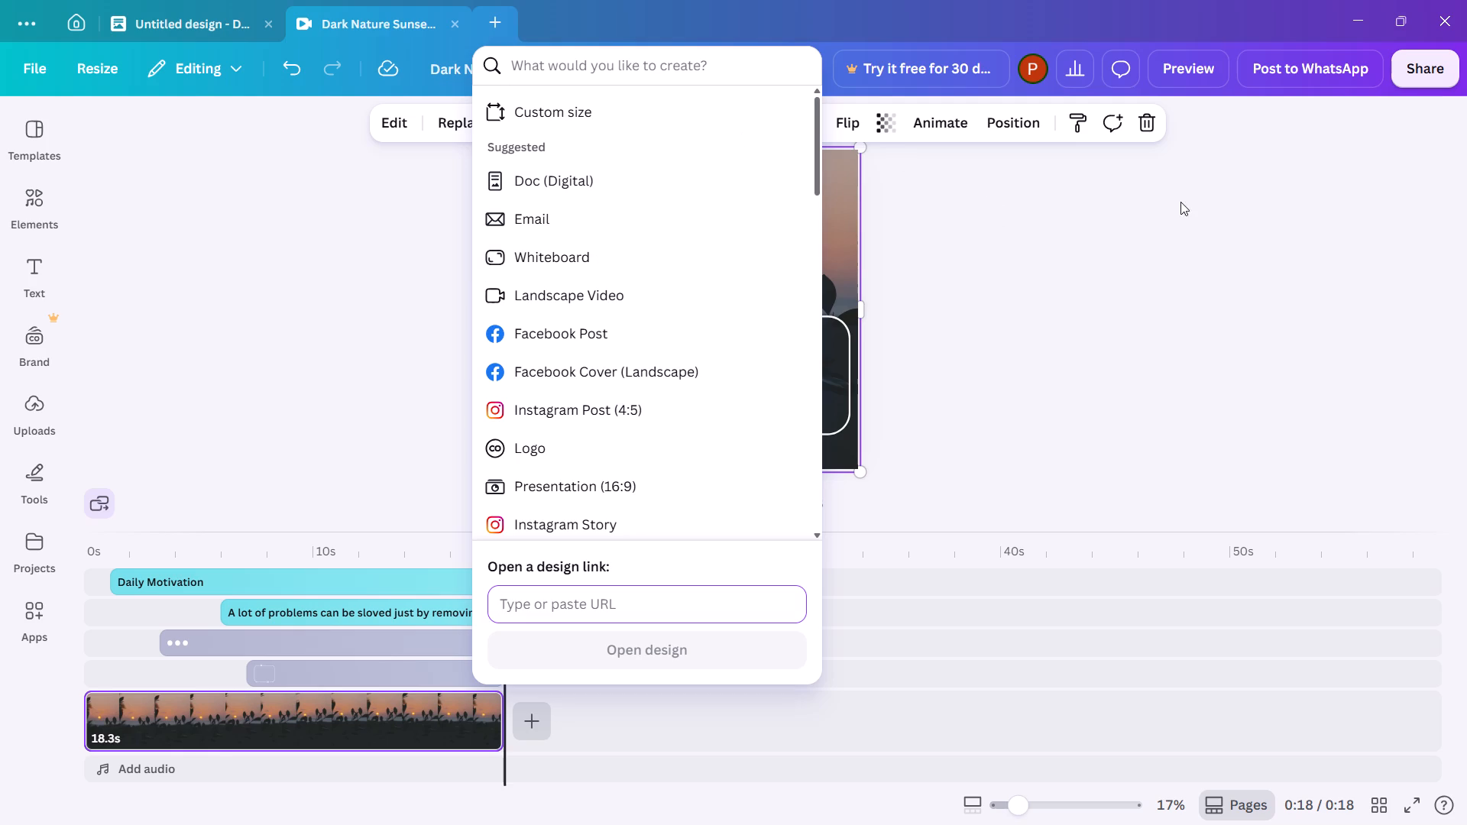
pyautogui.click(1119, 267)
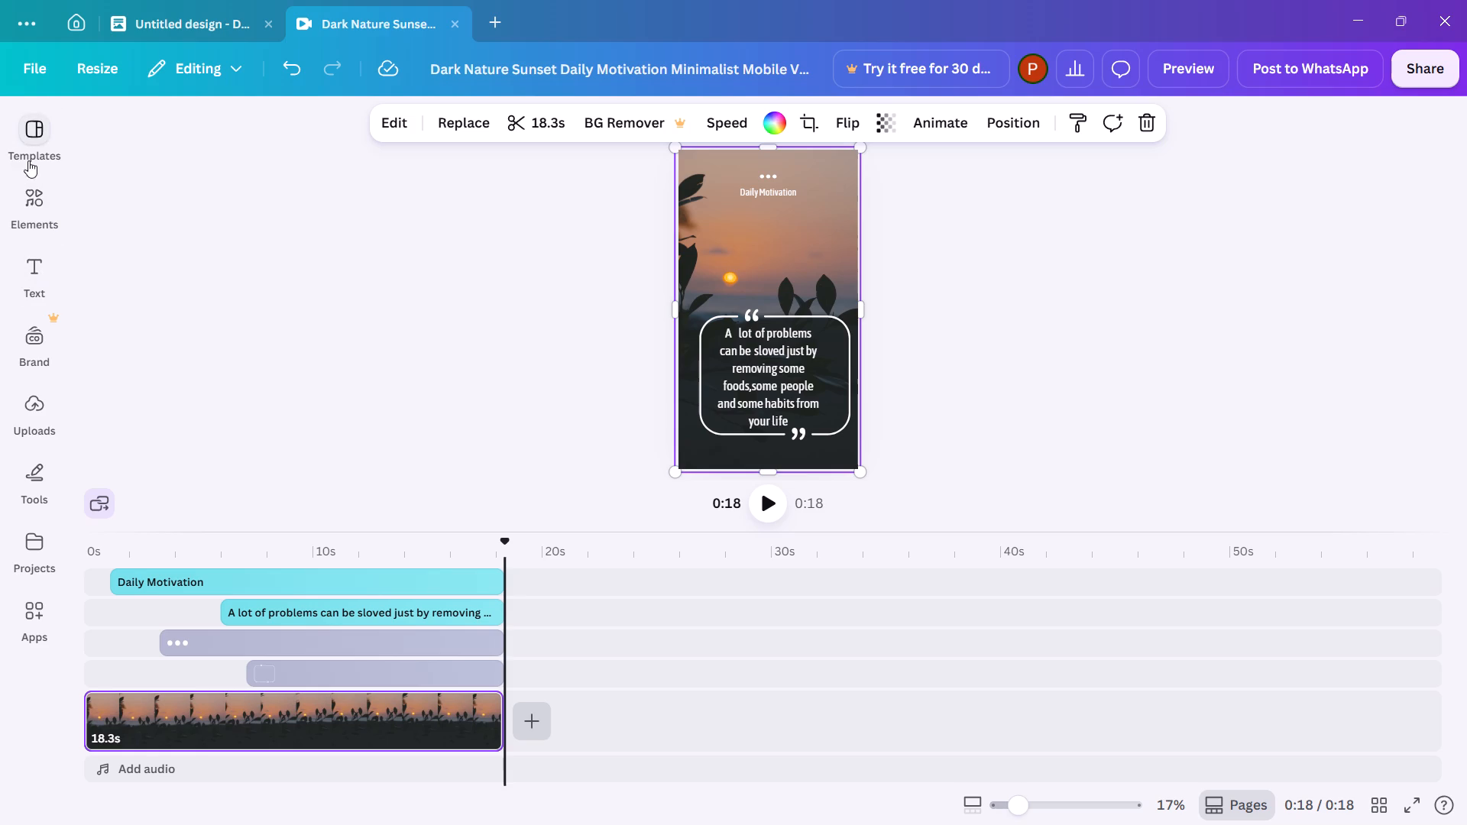
# Search the audio elements for "motivational music".
pyautogui.click(32, 212)
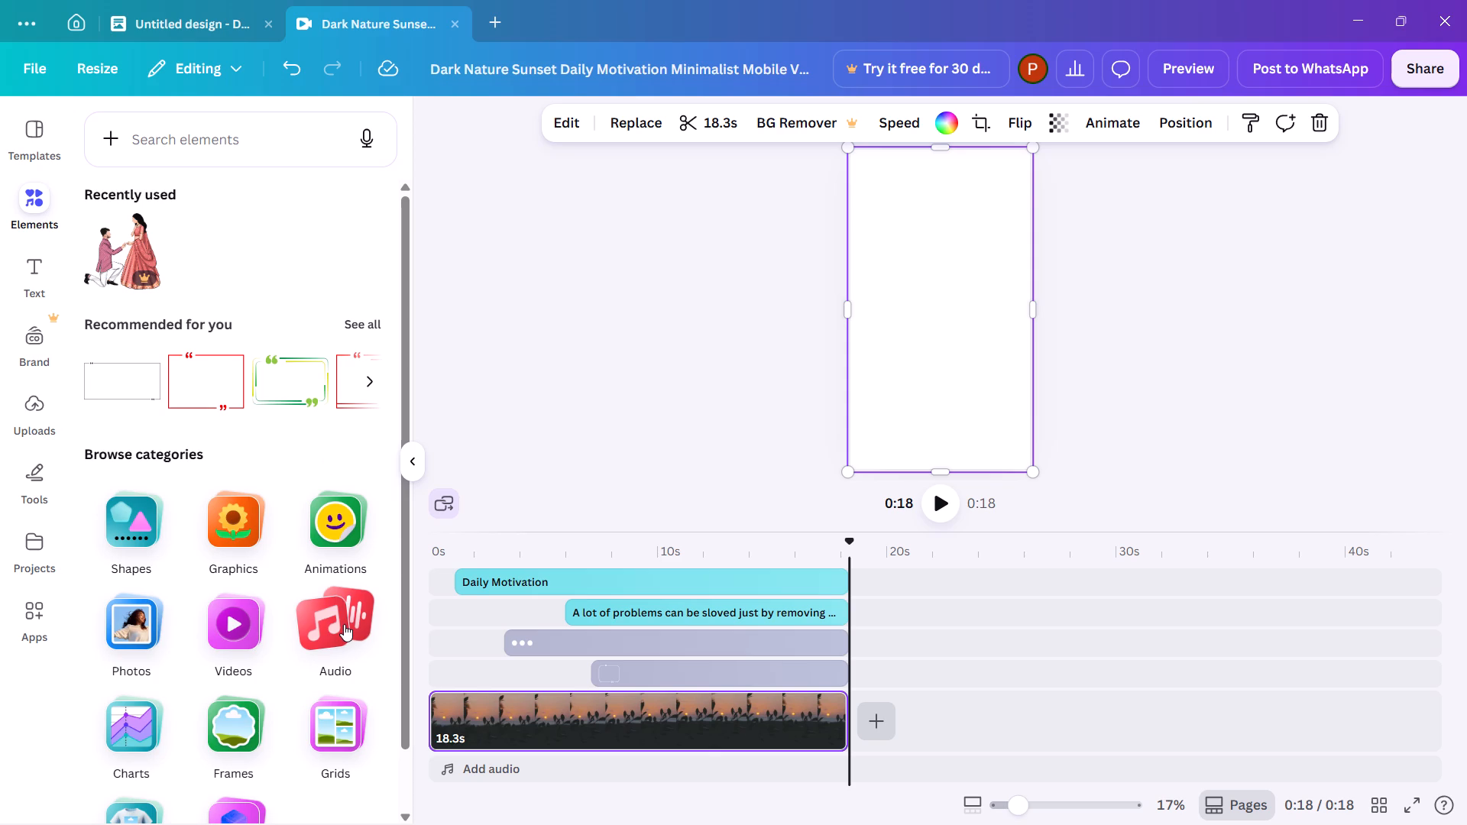
pyautogui.click(344, 624)
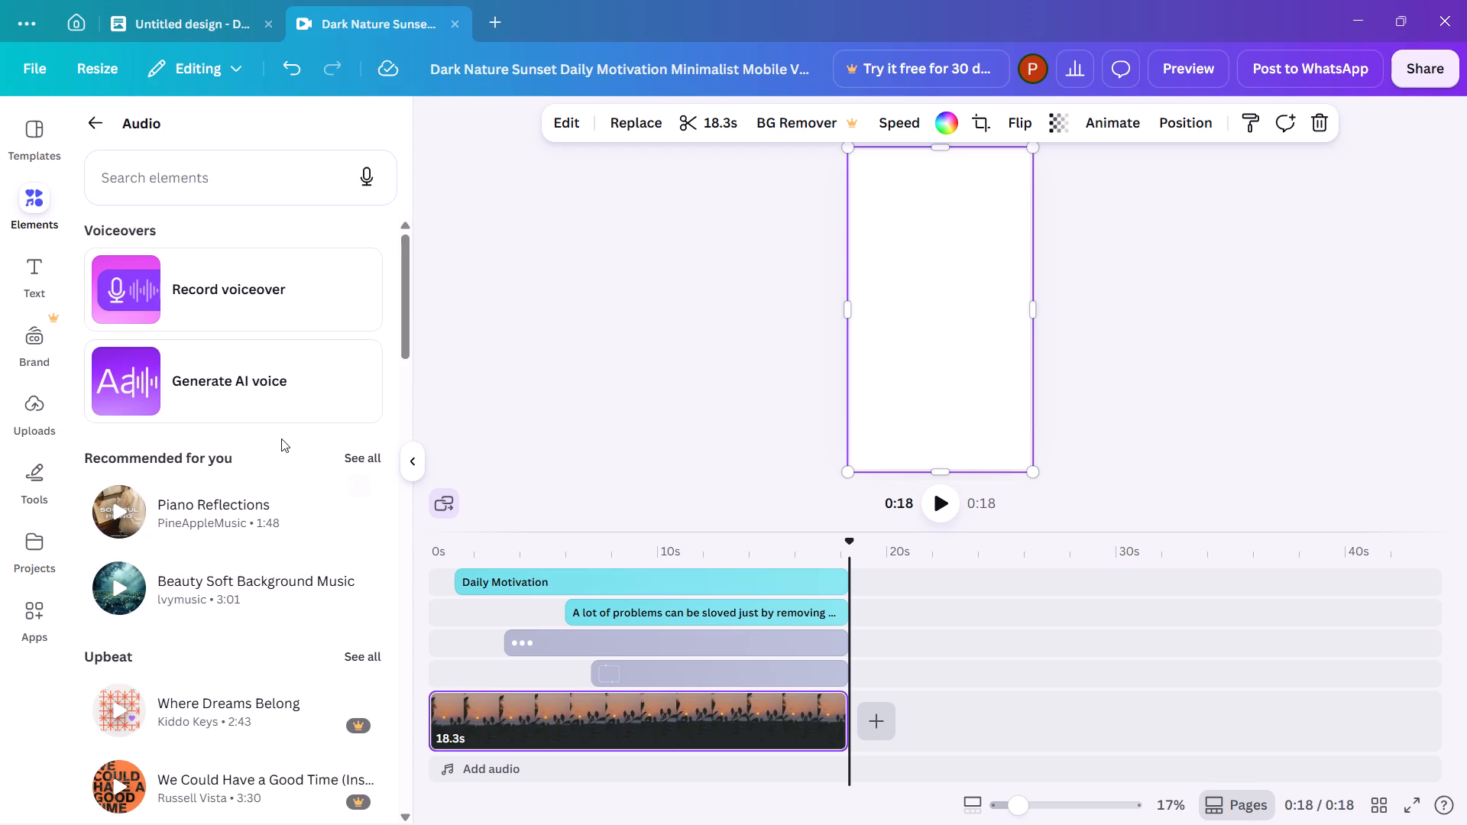
pyautogui.click(174, 188)
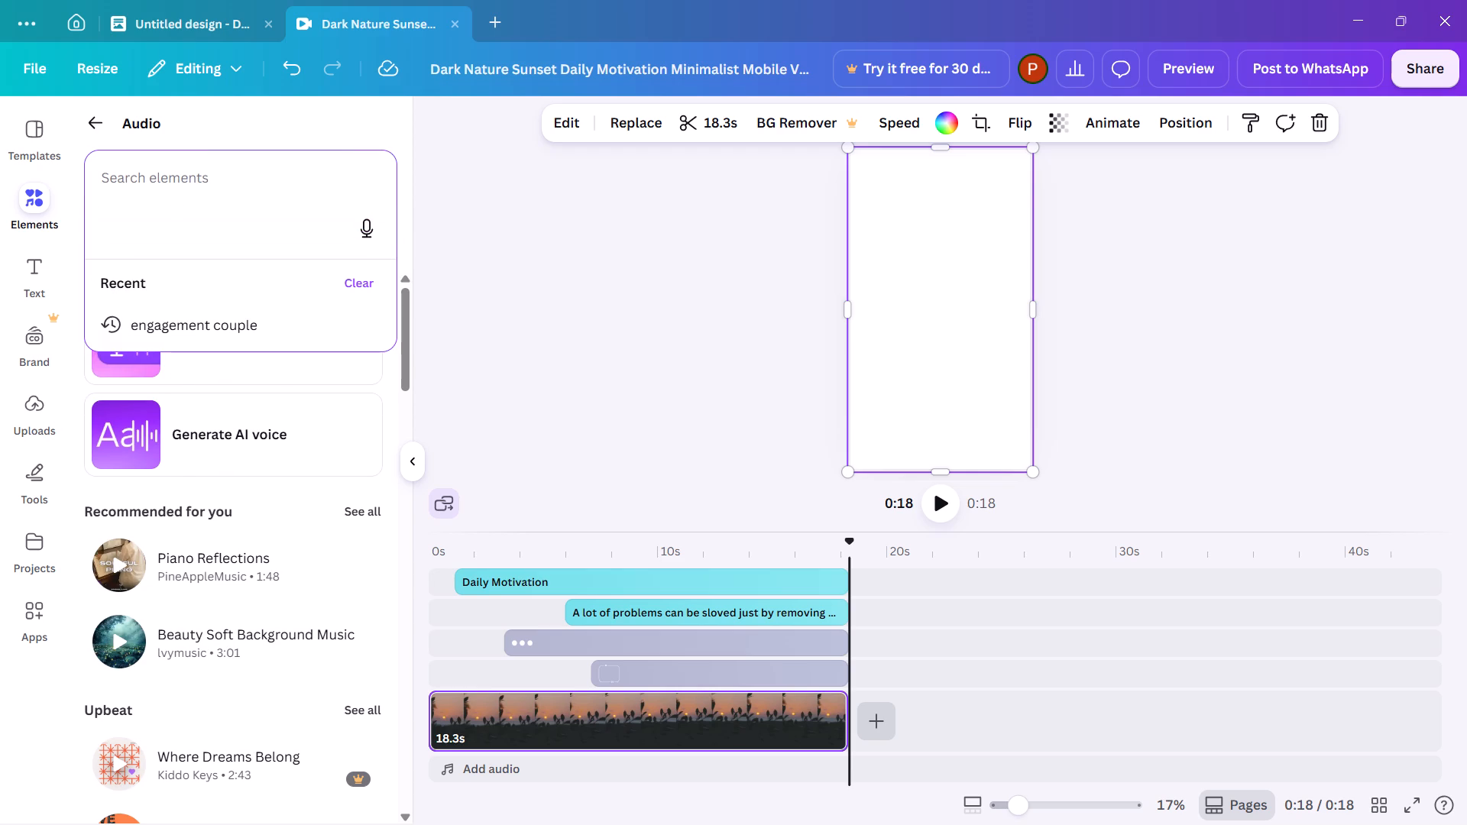
pyautogui.write('mo')
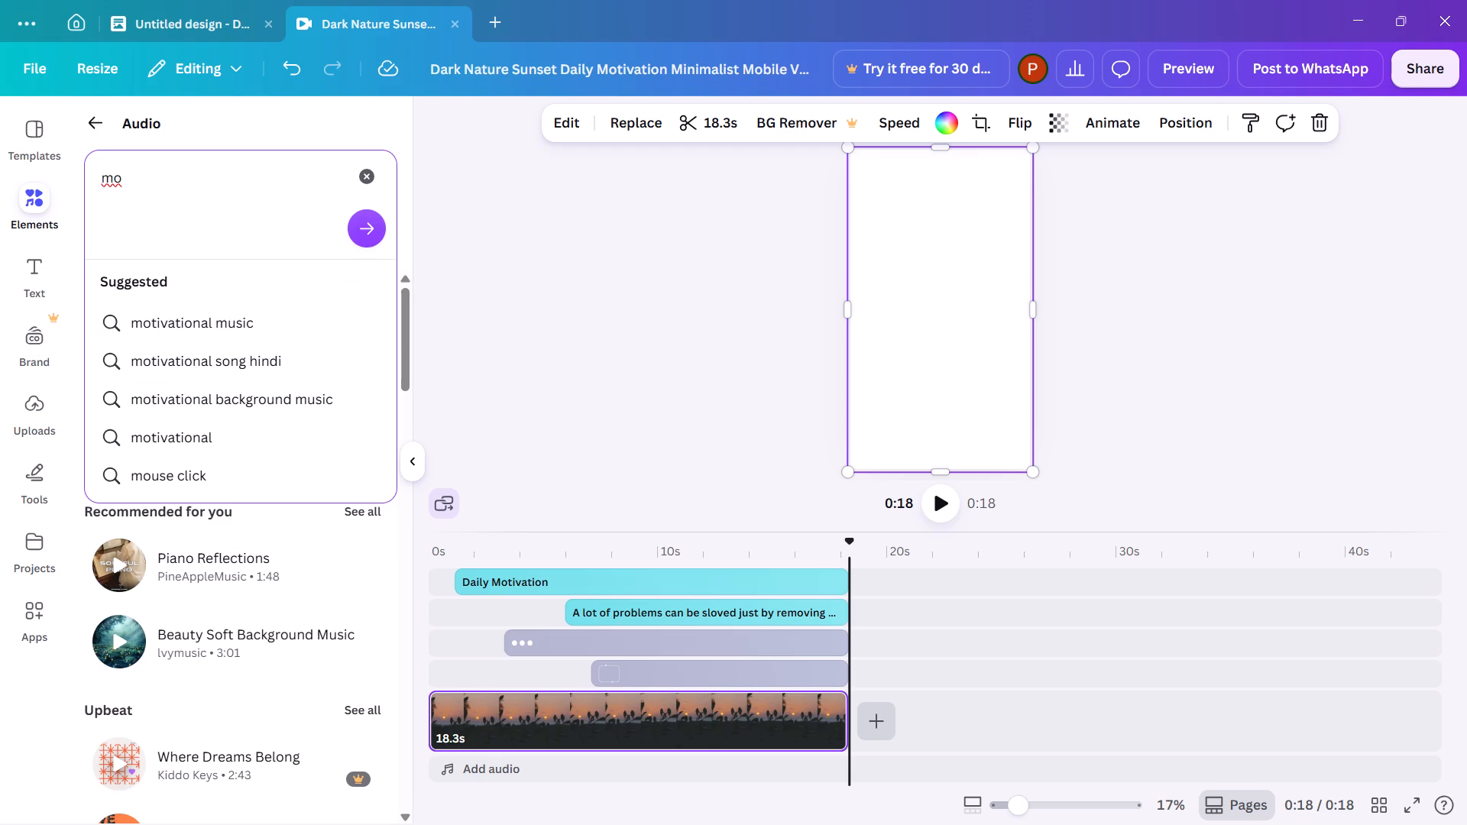
pyautogui.click(178, 336)
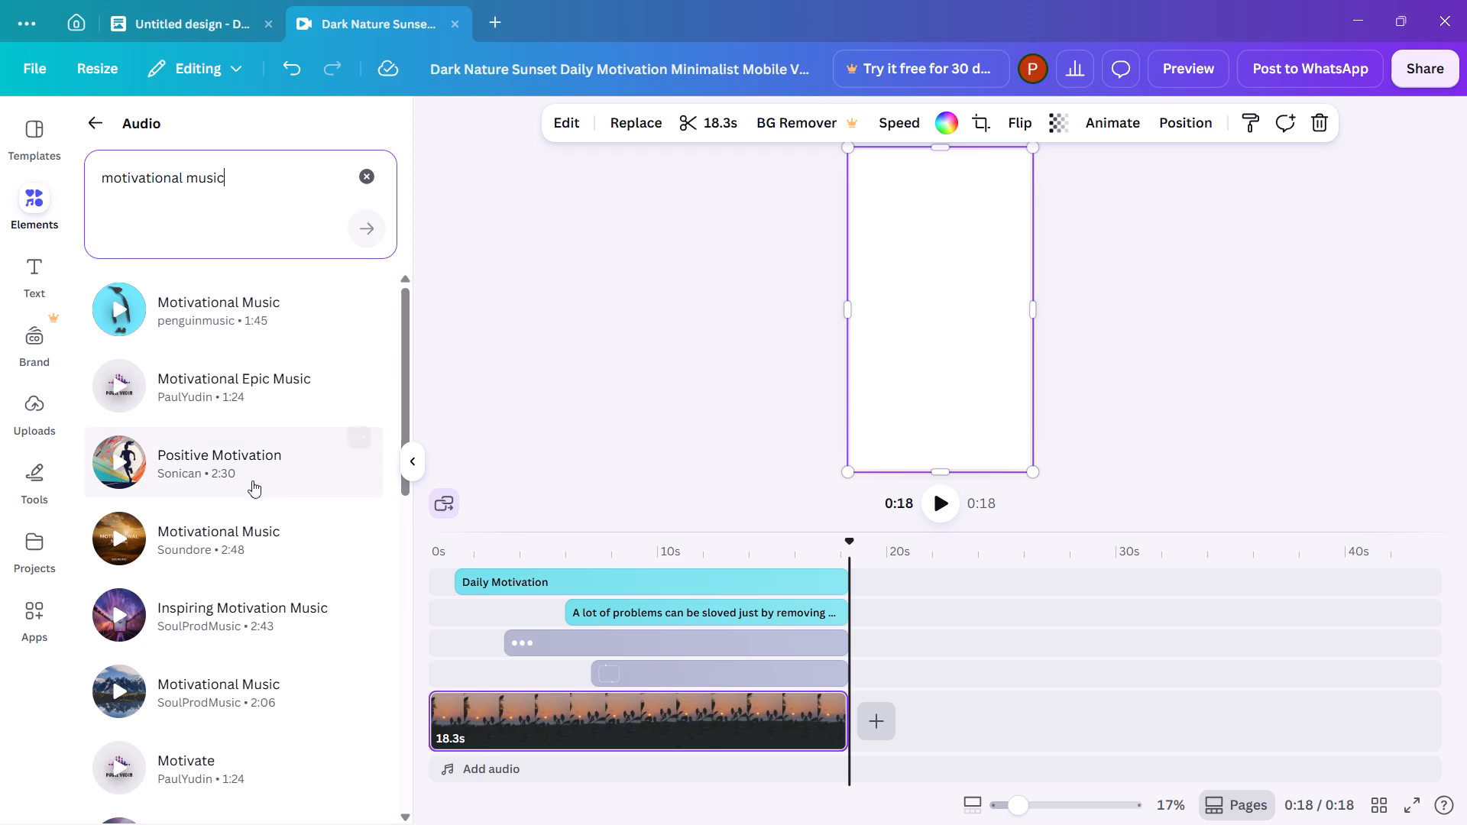
# Listen to samples of the first four tracks in the motivational music results, from penguinmusic's Motivational Music to Soundore's Motivational Music.
pyautogui.click(119, 314)
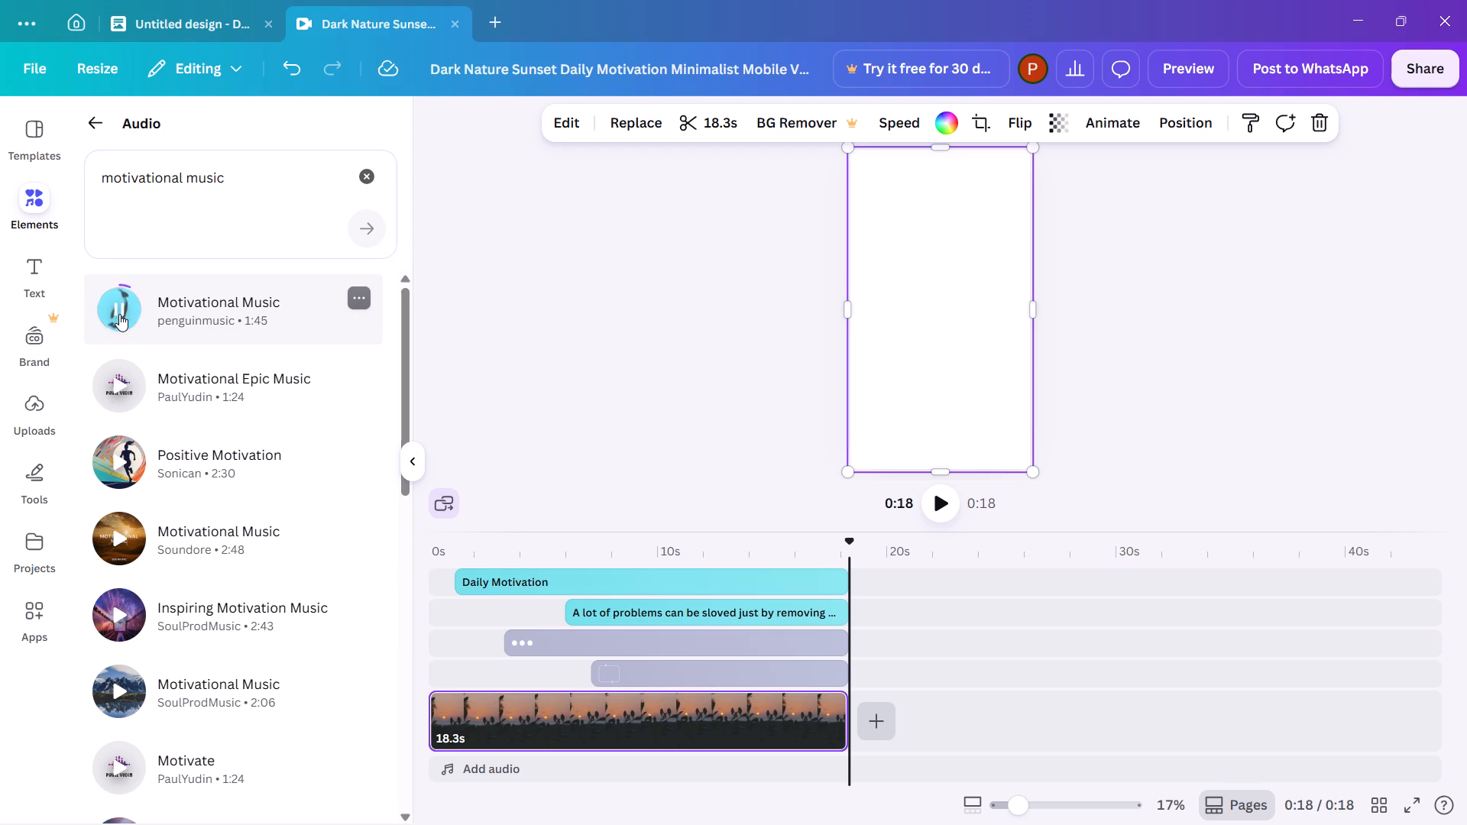
pyautogui.click(119, 387)
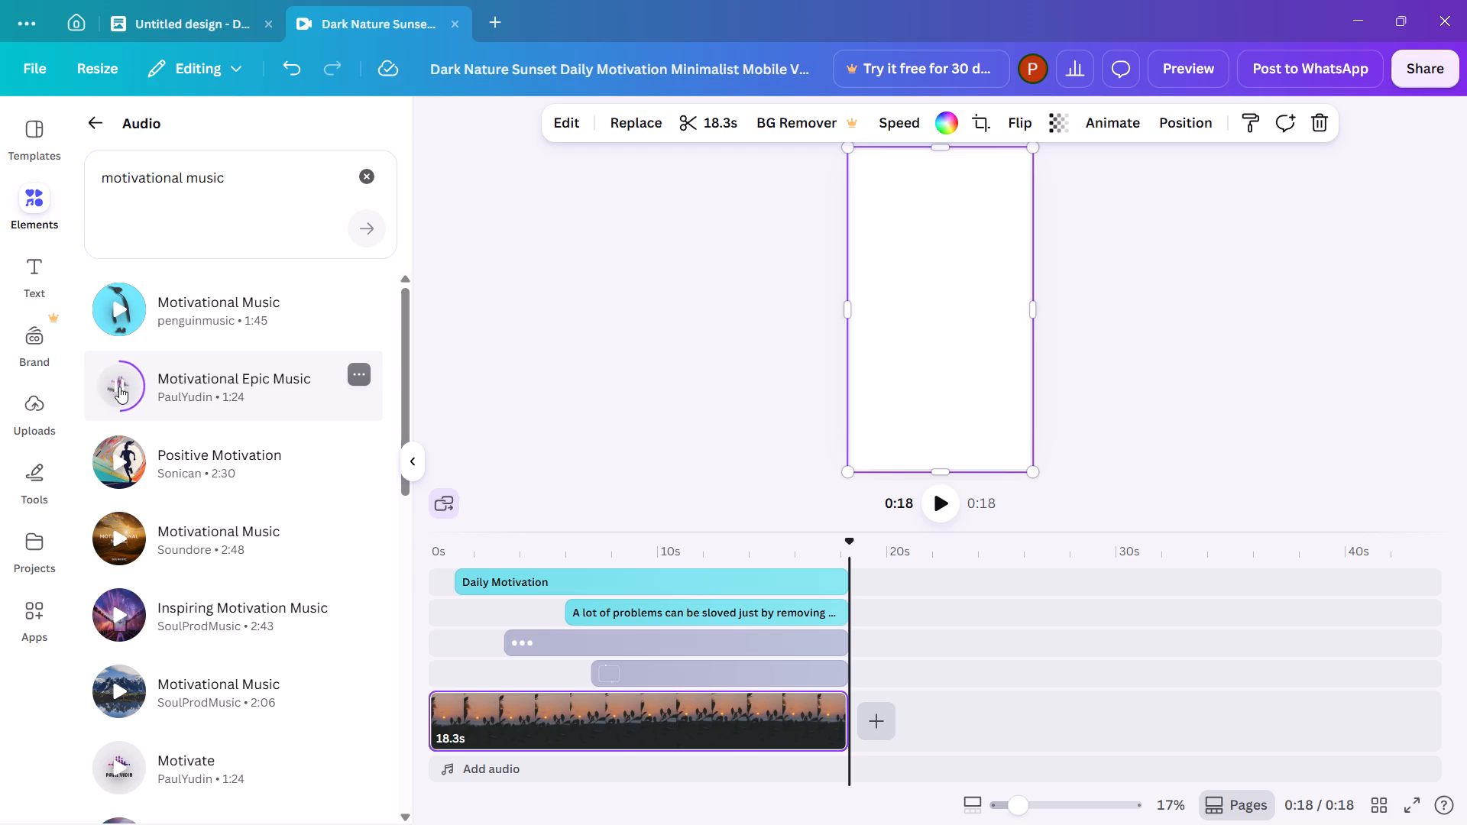
pyautogui.click(117, 458)
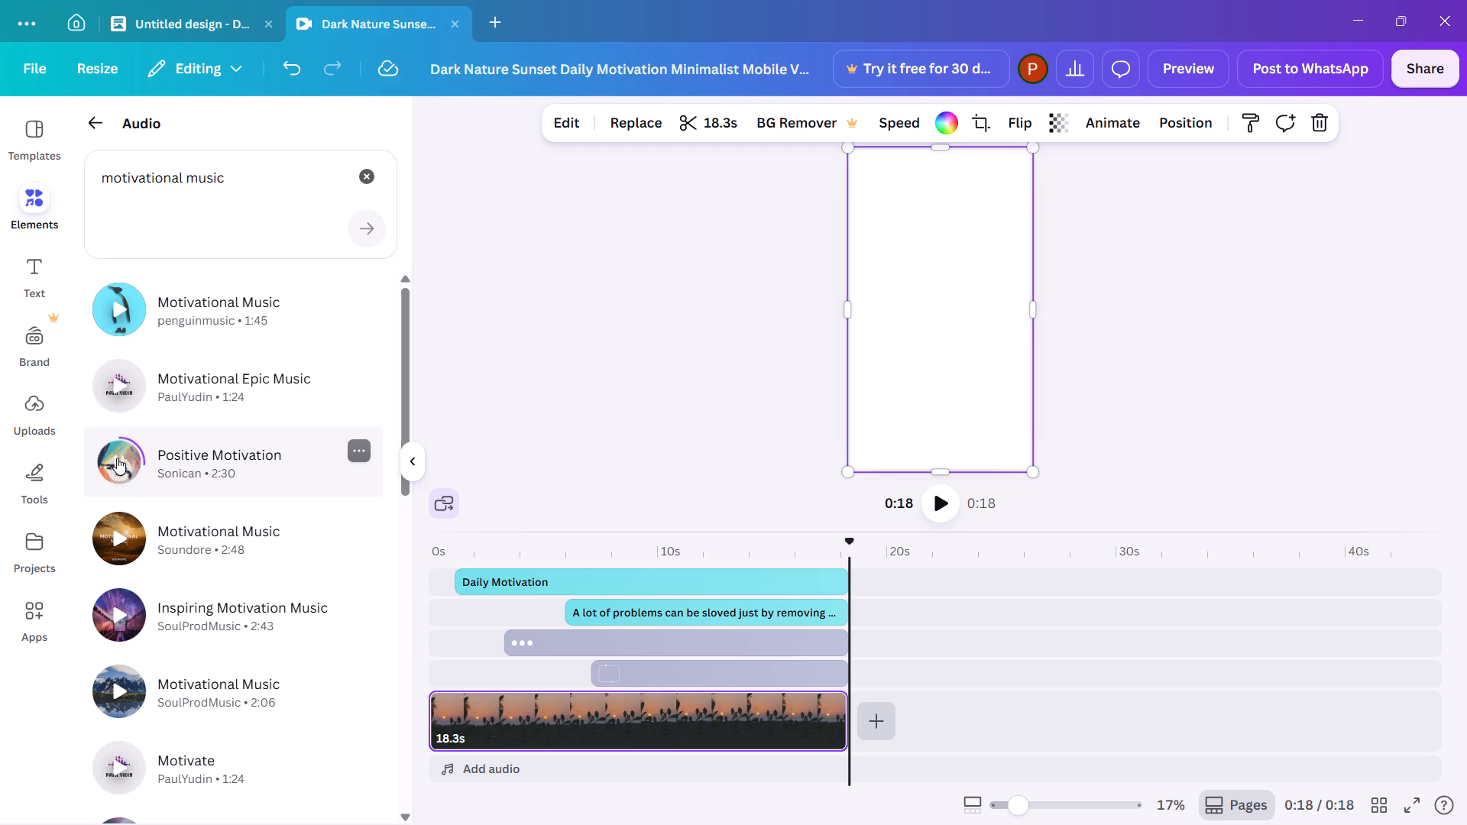
pyautogui.click(110, 529)
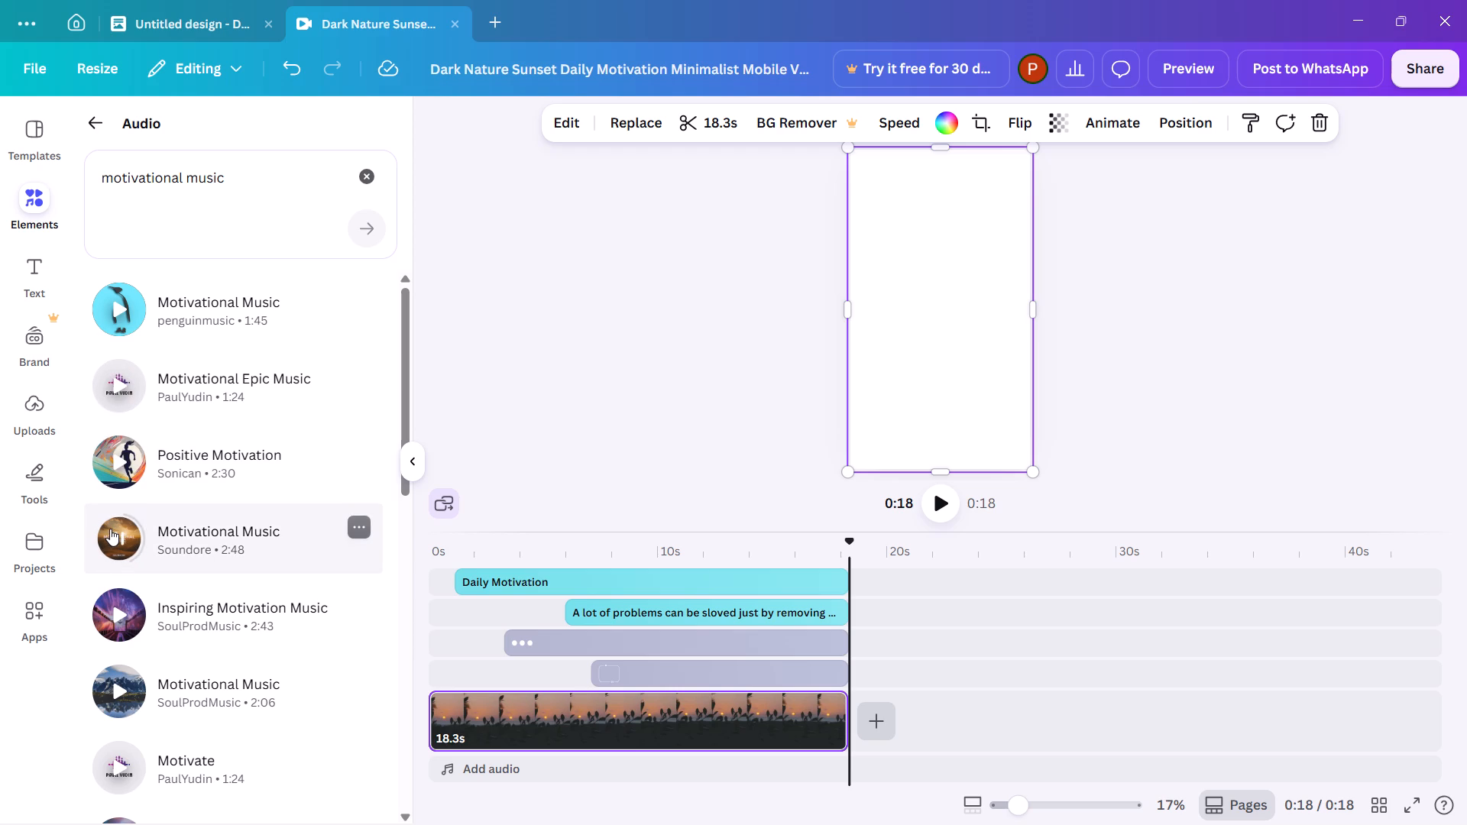
pyautogui.click(110, 529)
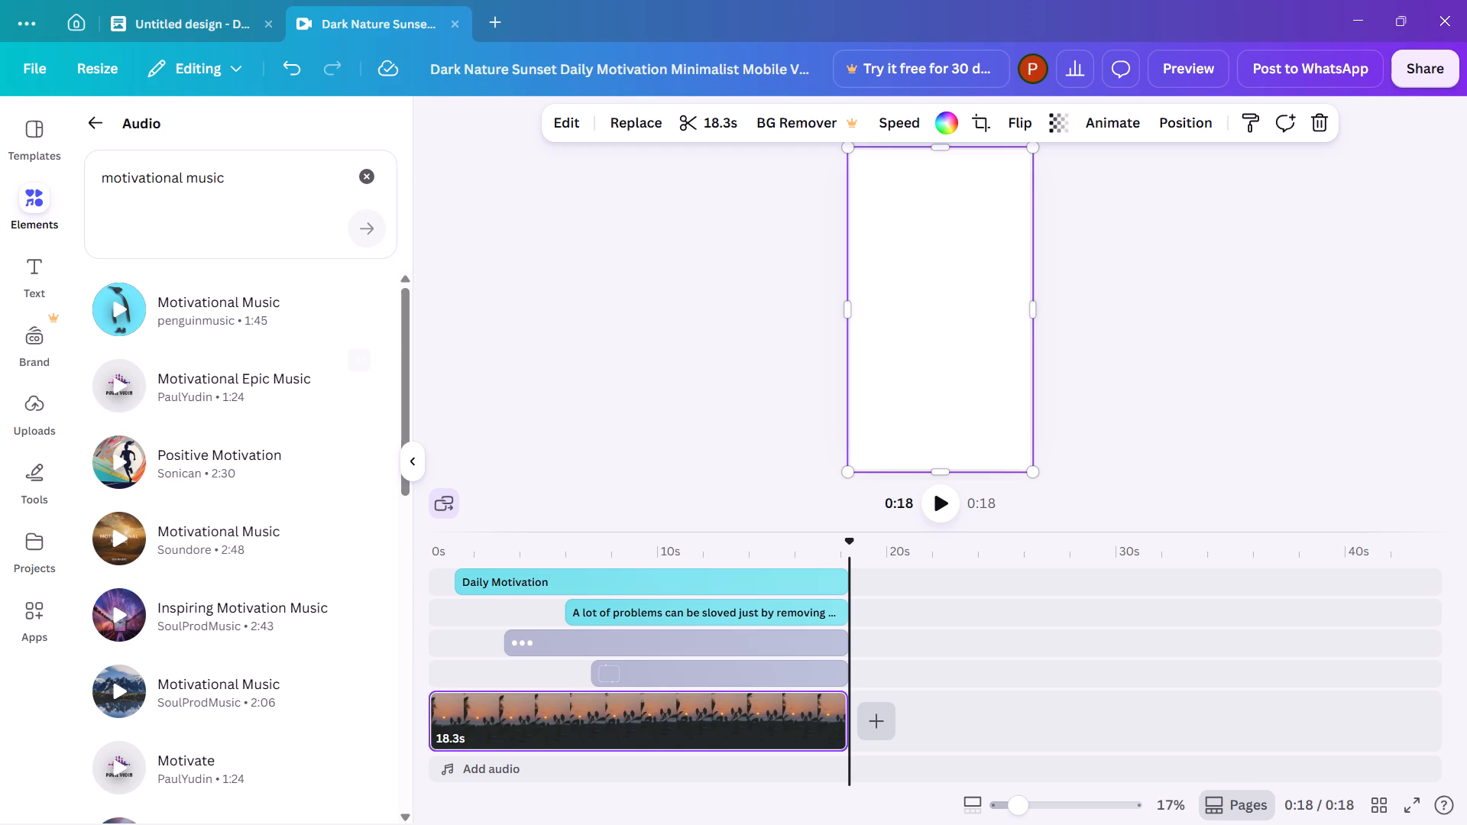
# Refine the audio search to "motivational and morning music".
pyautogui.click(100, 173)
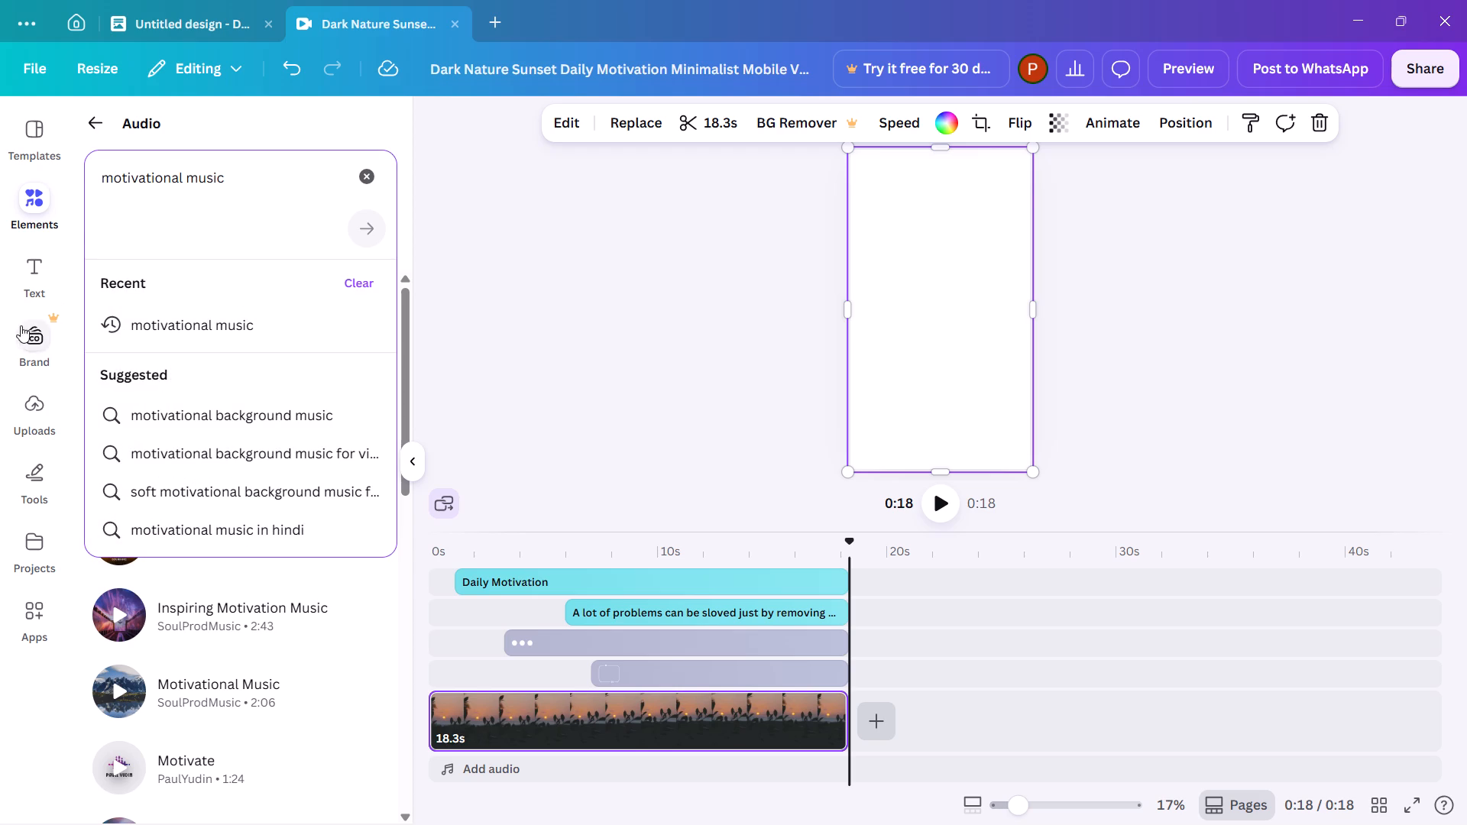
pyautogui.click(182, 176)
pyautogui.press('space')
pyautogui.write('an')
pyautogui.write('d')
pyautogui.press('space')
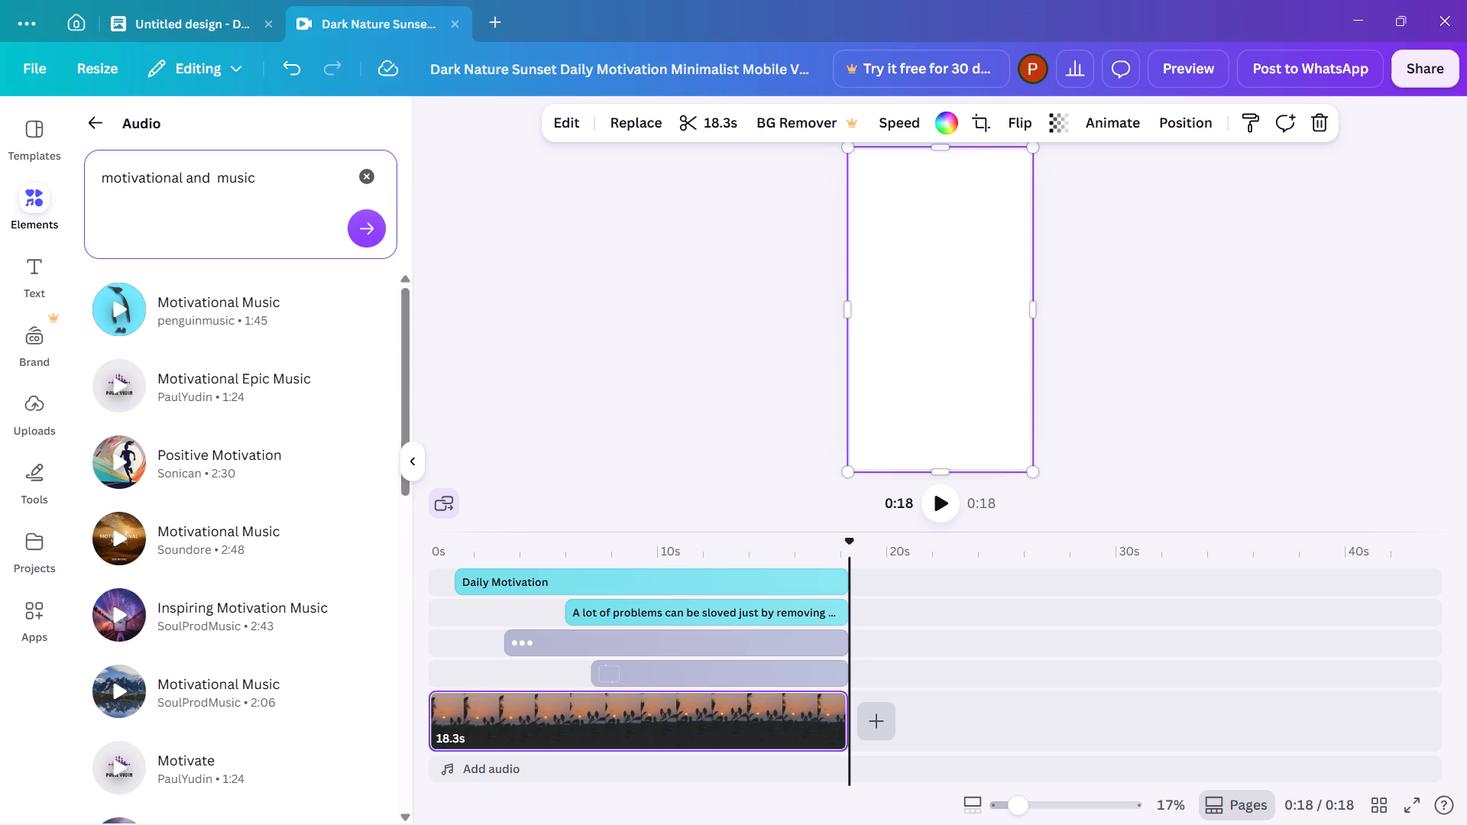
pyautogui.write('mo')
pyautogui.write('rning')
pyautogui.press('space')
pyautogui.click(358, 230)
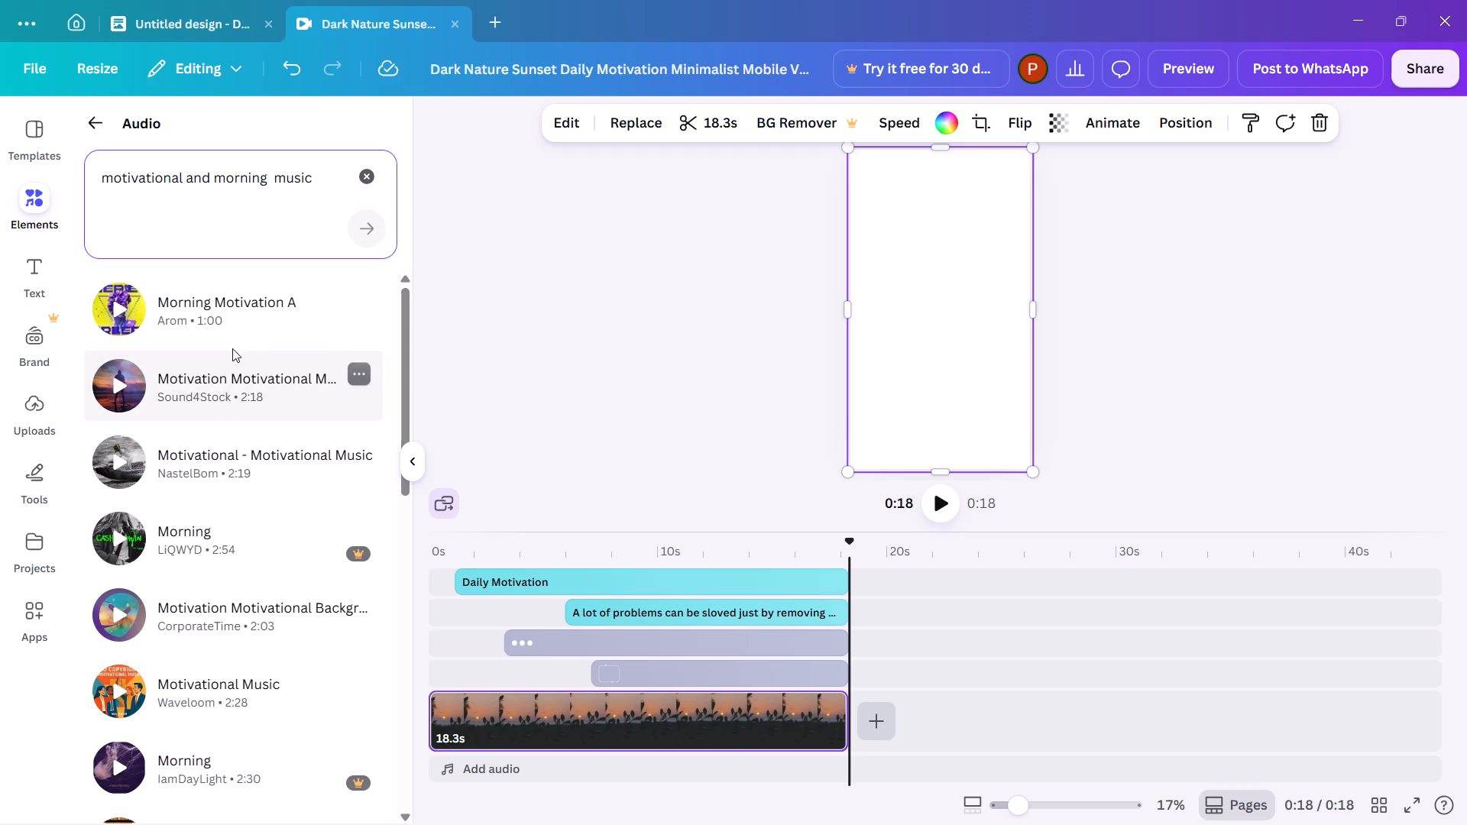
# Listen to samples of the first six results, from Morning Motivation A to Waveloom's Motivational Music, and replay CorporateTime's Motivation Motivational Background track.
pyautogui.click(116, 316)
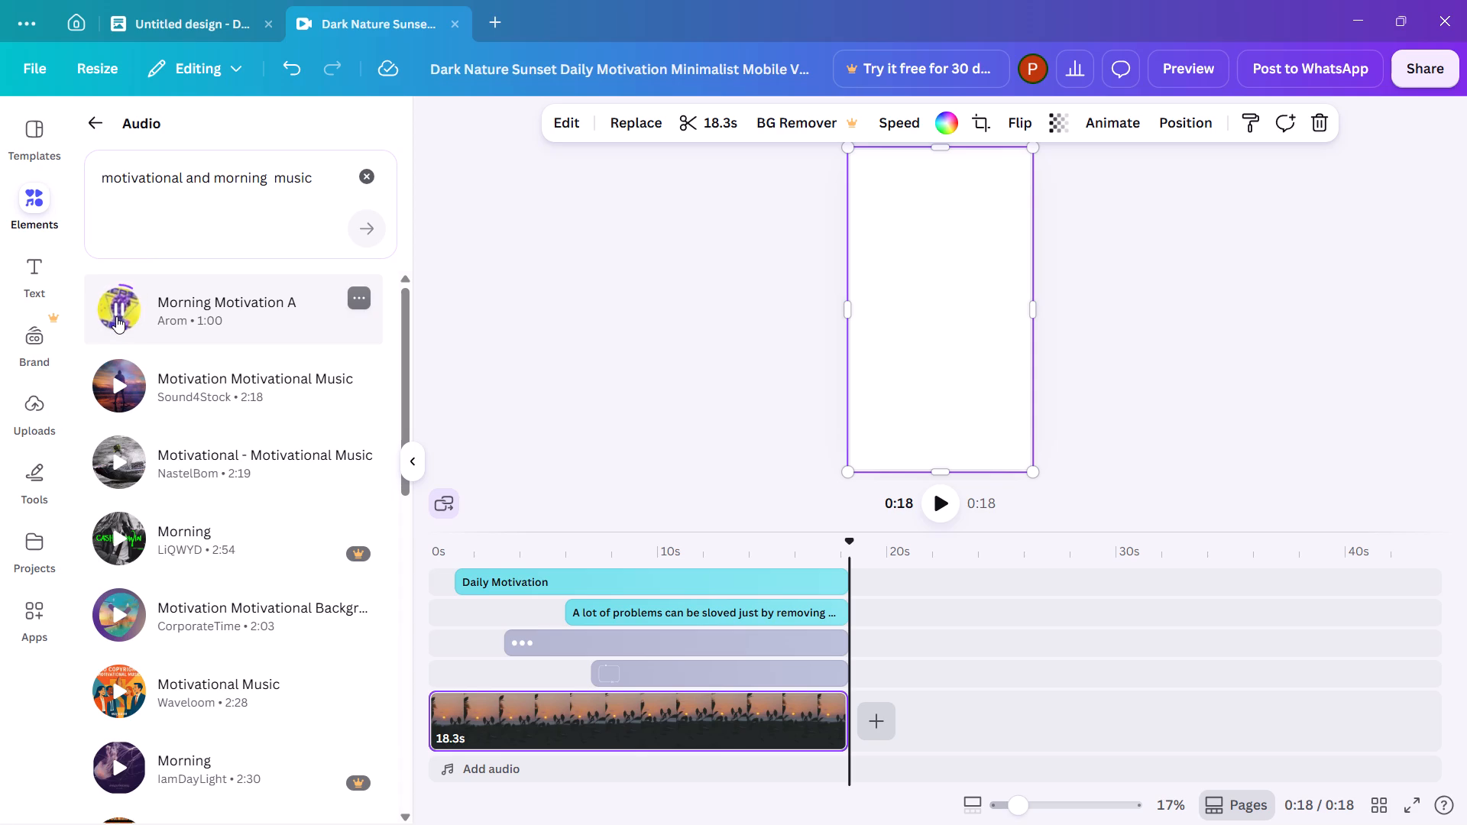
pyautogui.click(113, 383)
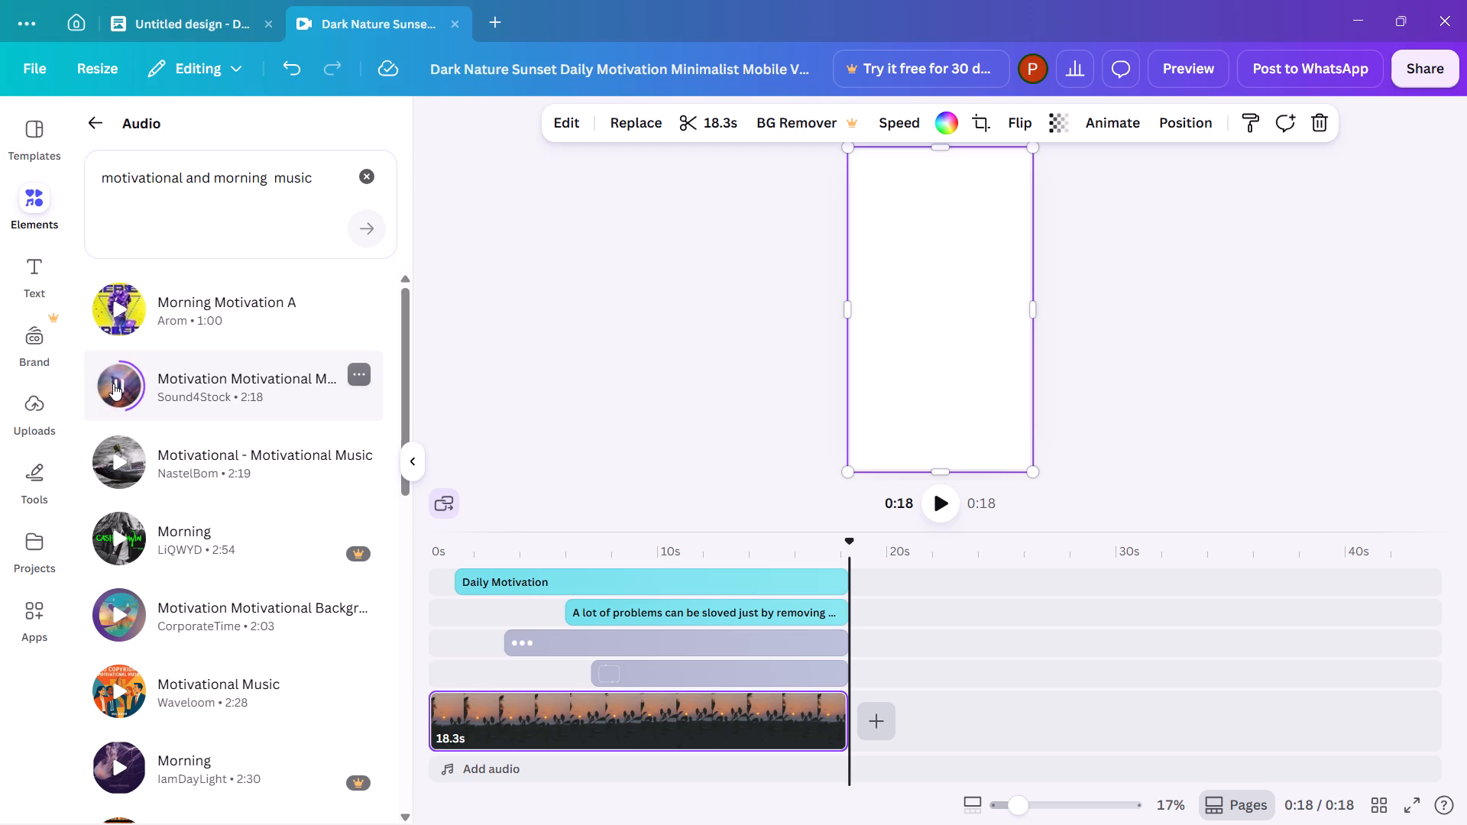
pyautogui.click(115, 464)
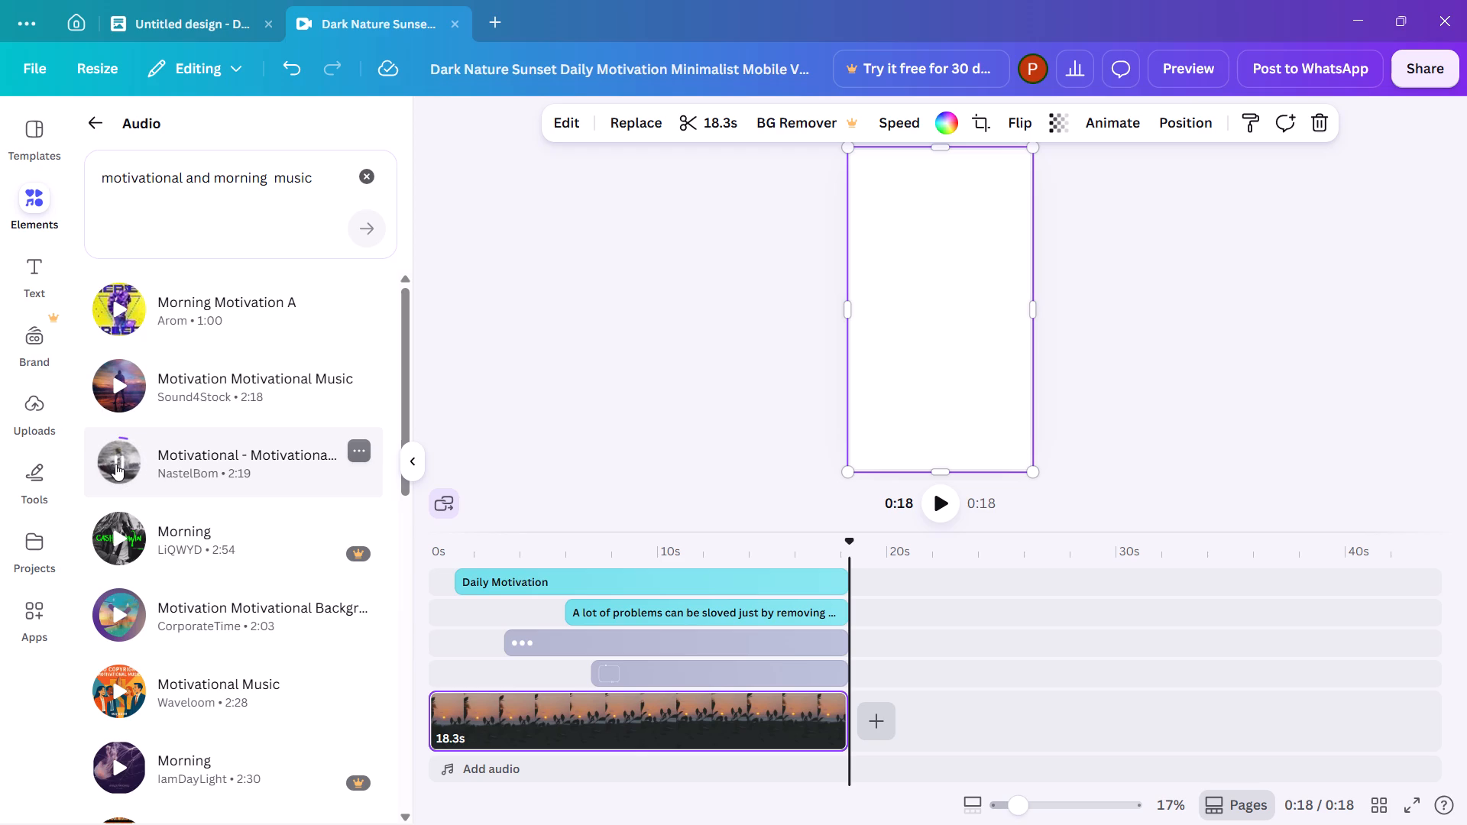
pyautogui.click(115, 532)
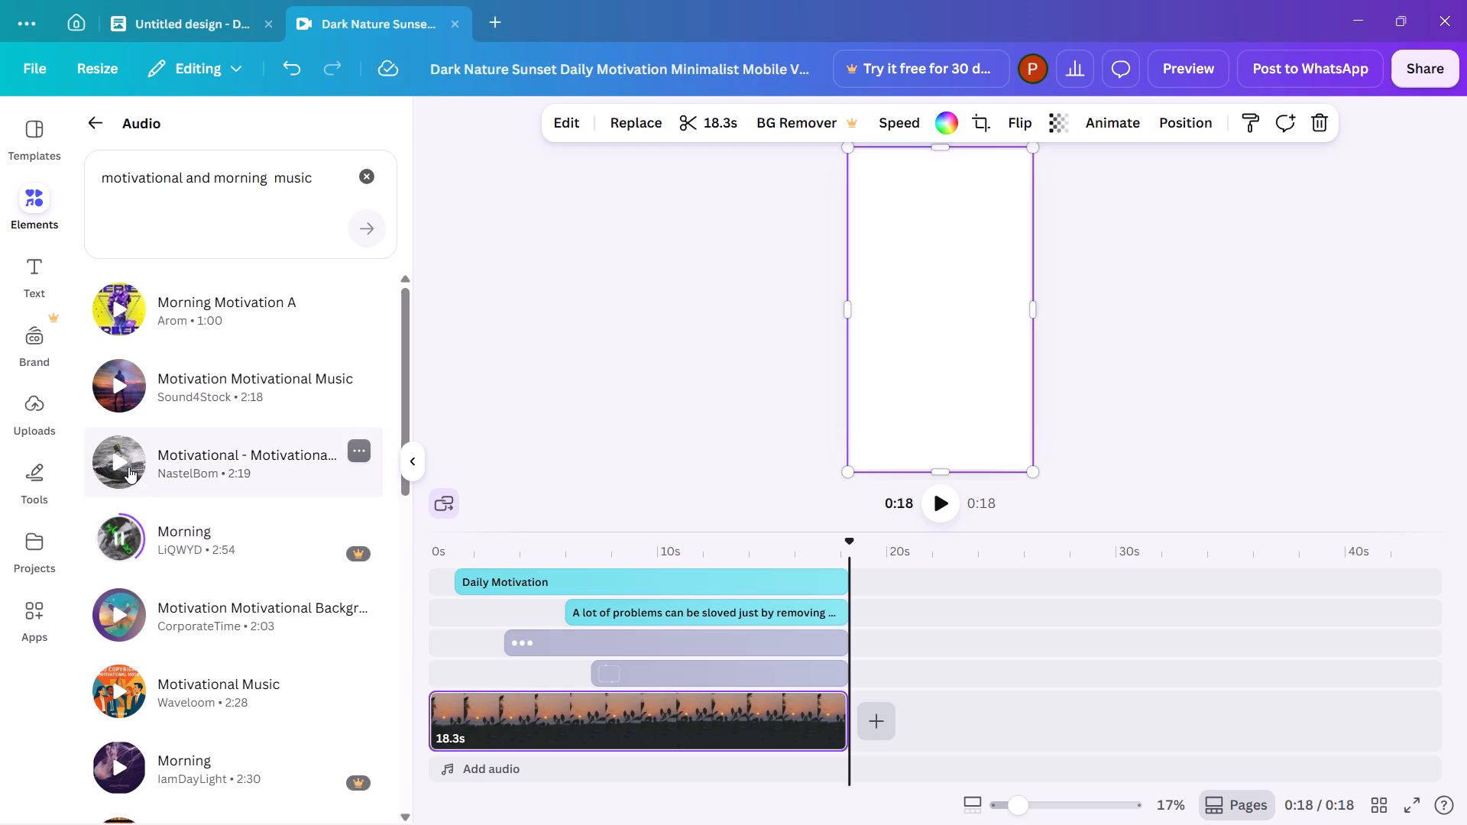
pyautogui.click(120, 620)
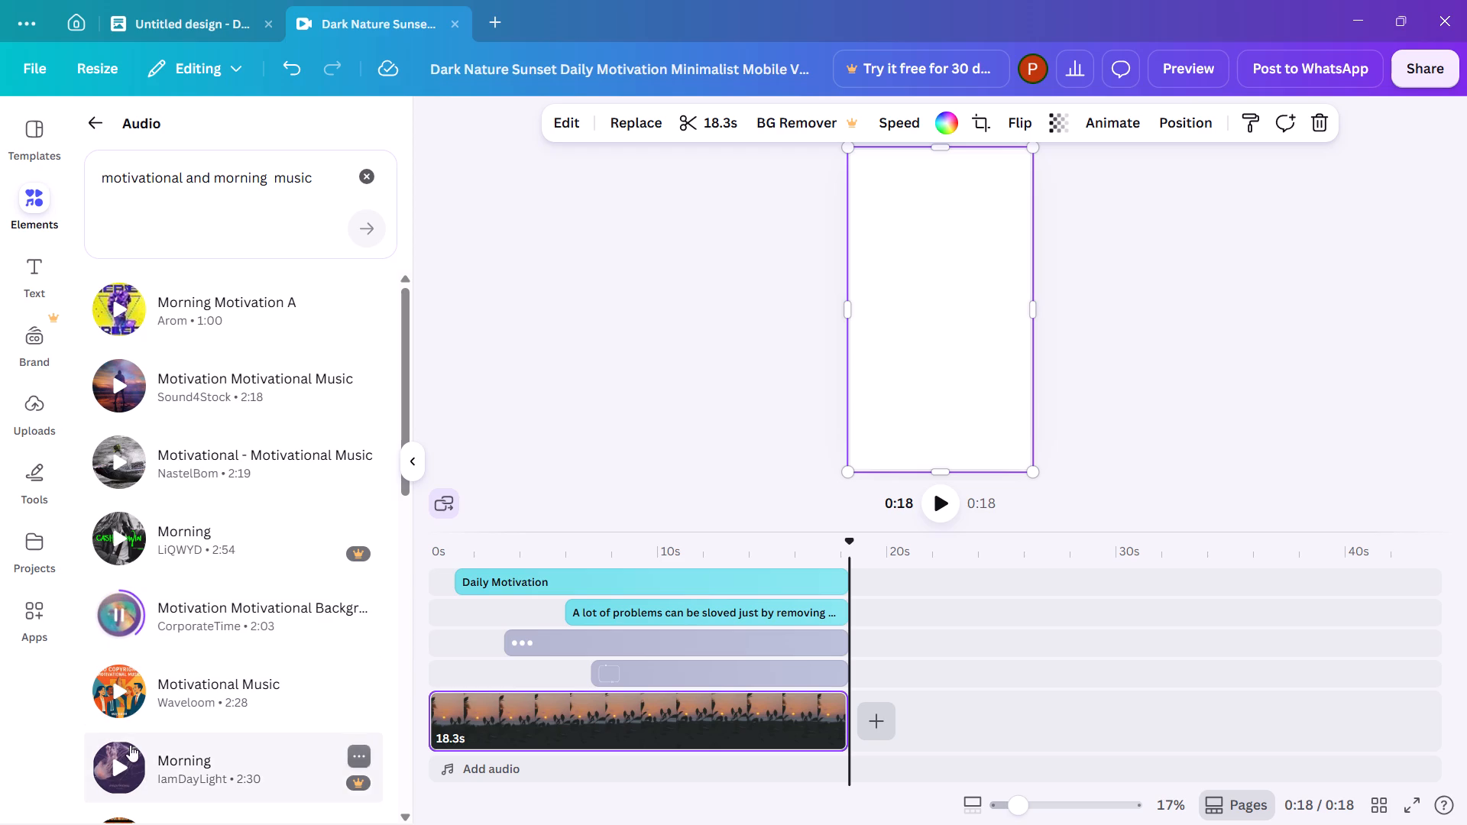
pyautogui.click(118, 684)
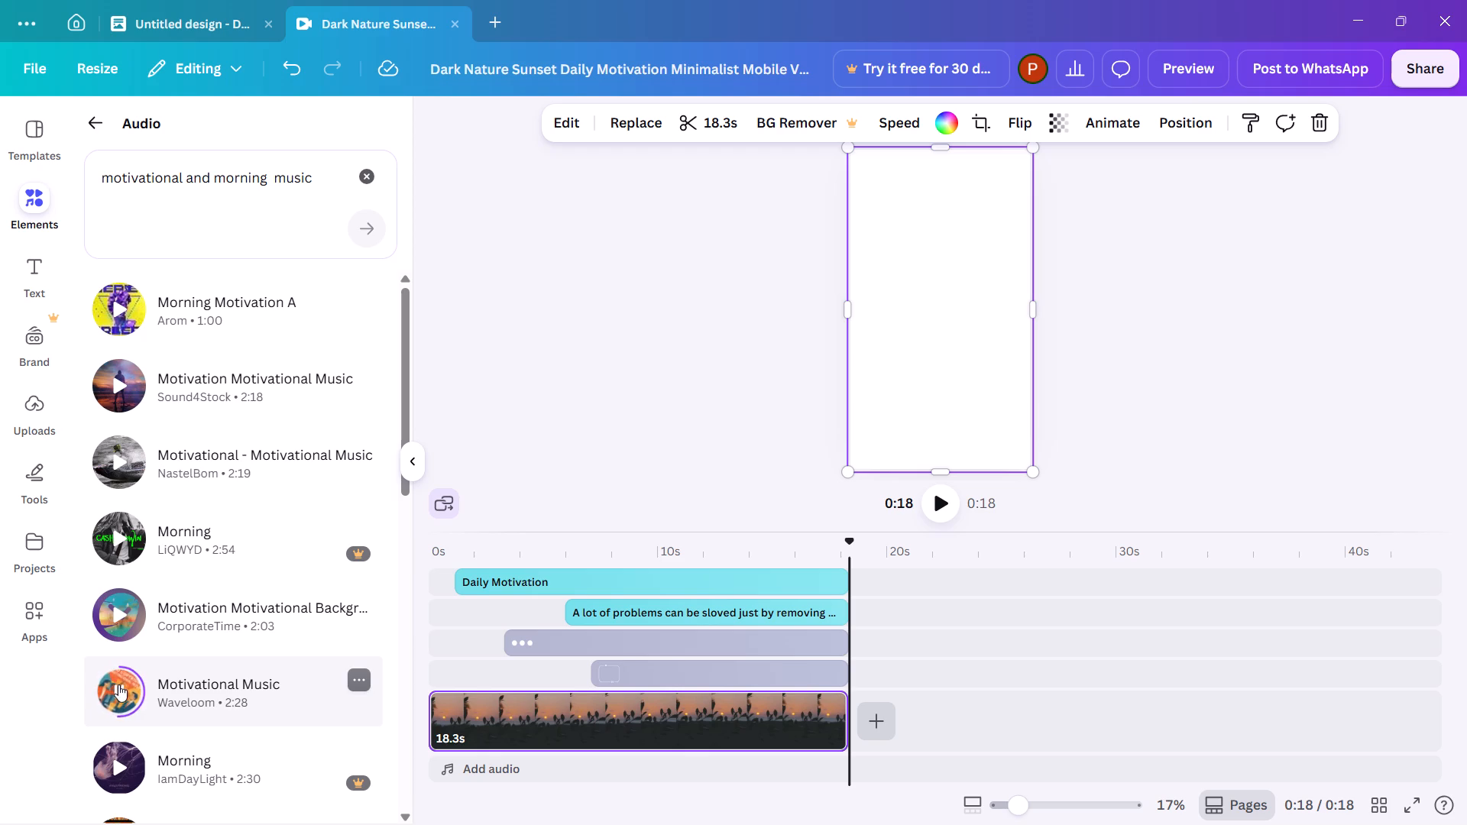
pyautogui.click(118, 606)
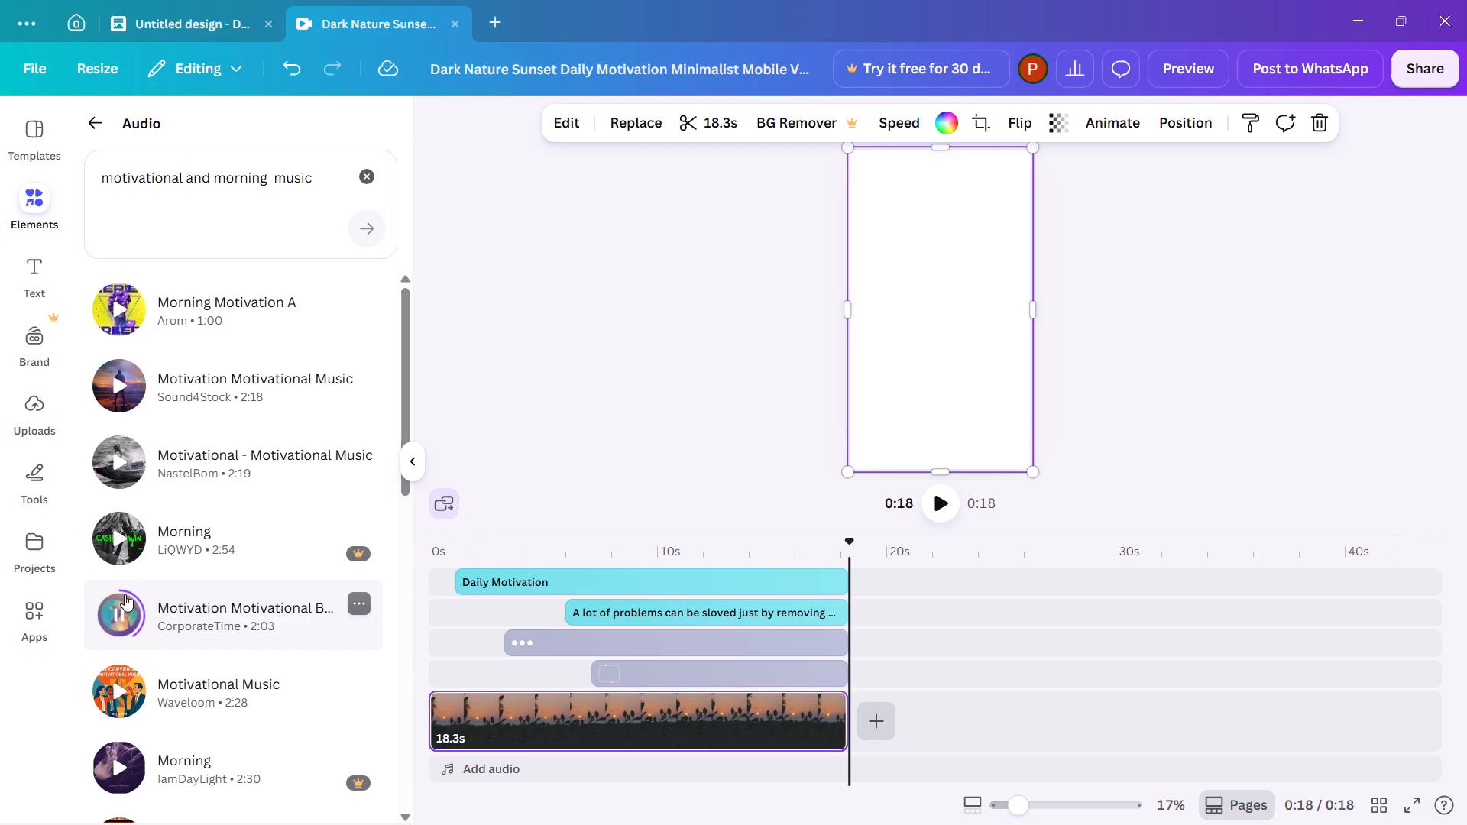
# Browse further through the results, sampling Krasnoshchok's Motivation Motivational Music and DELOSound's Inspiring Motivation Music.
pyautogui.scroll(-1, 150, 648)
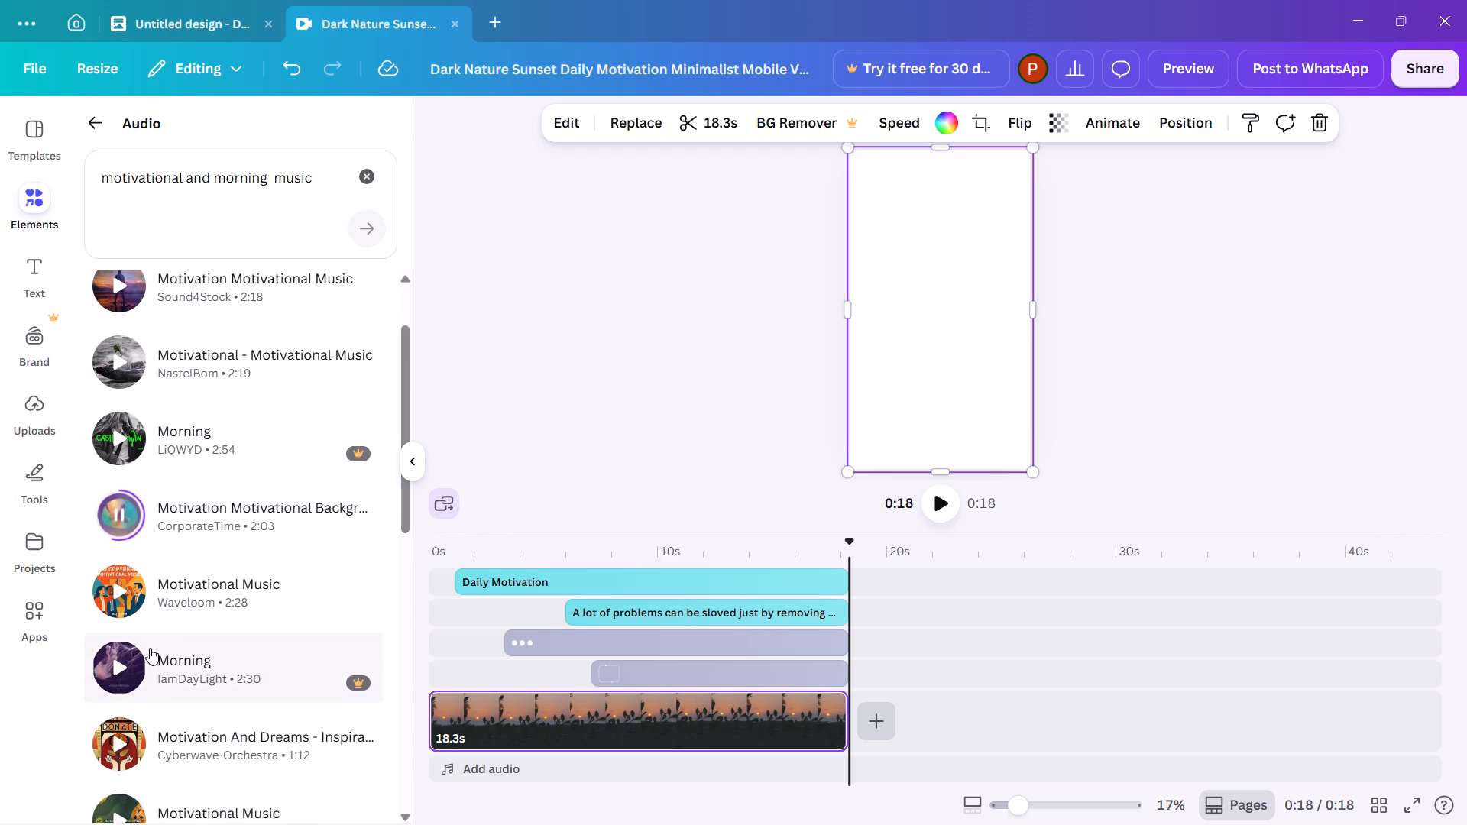
pyautogui.scroll(-3, 150, 648)
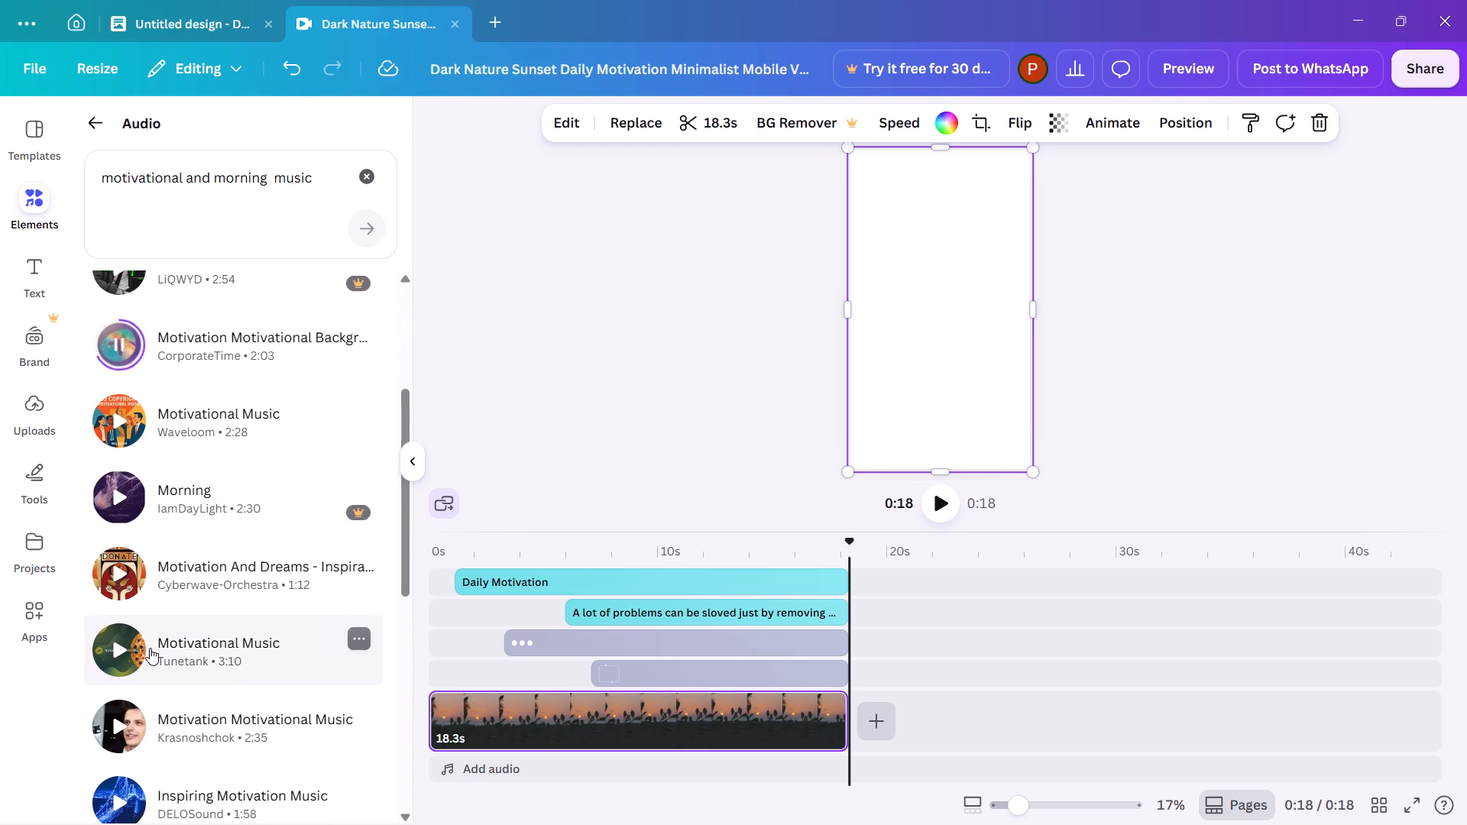
pyautogui.click(113, 726)
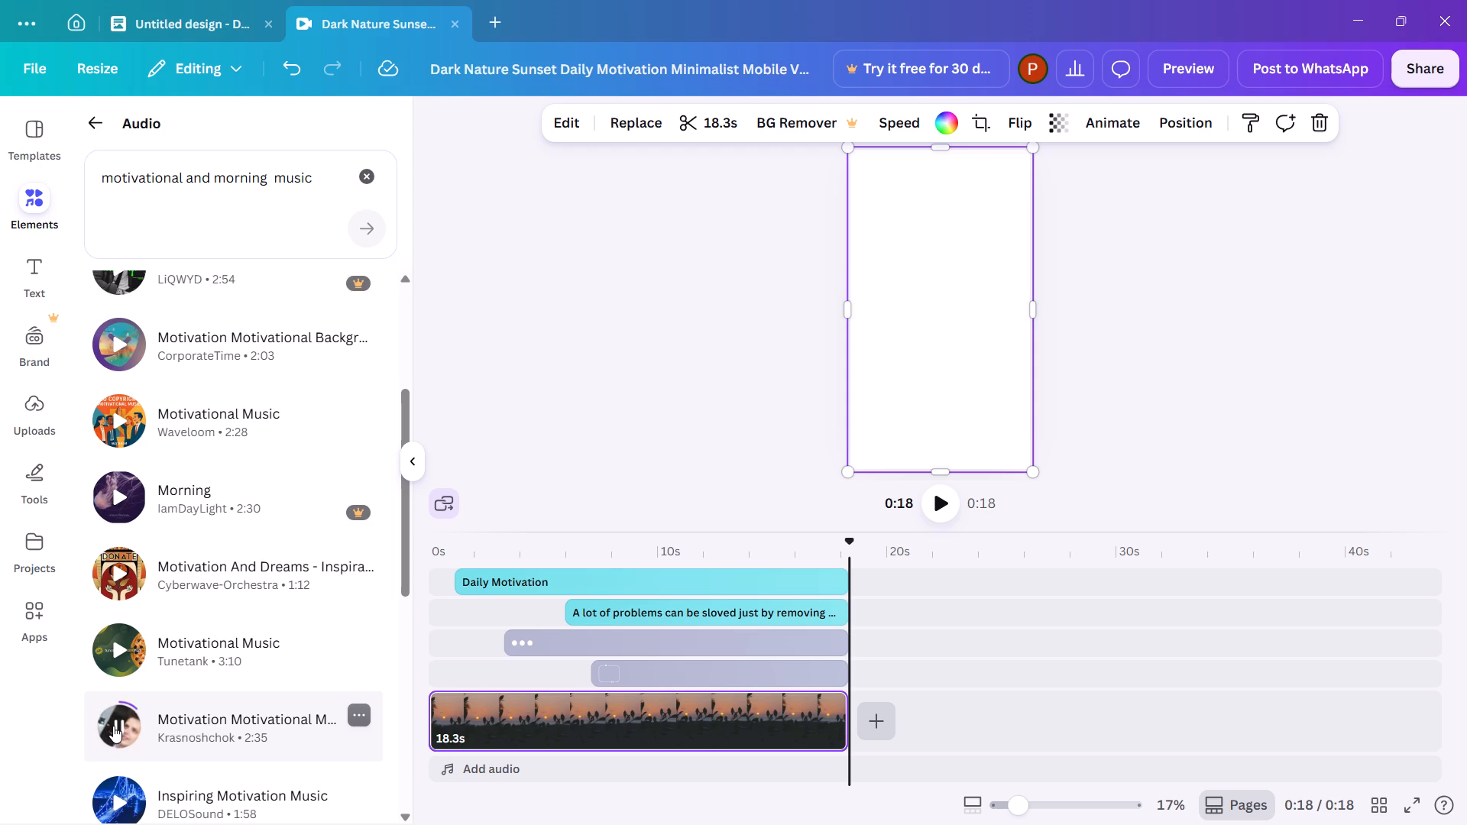
pyautogui.scroll(-2, 113, 726)
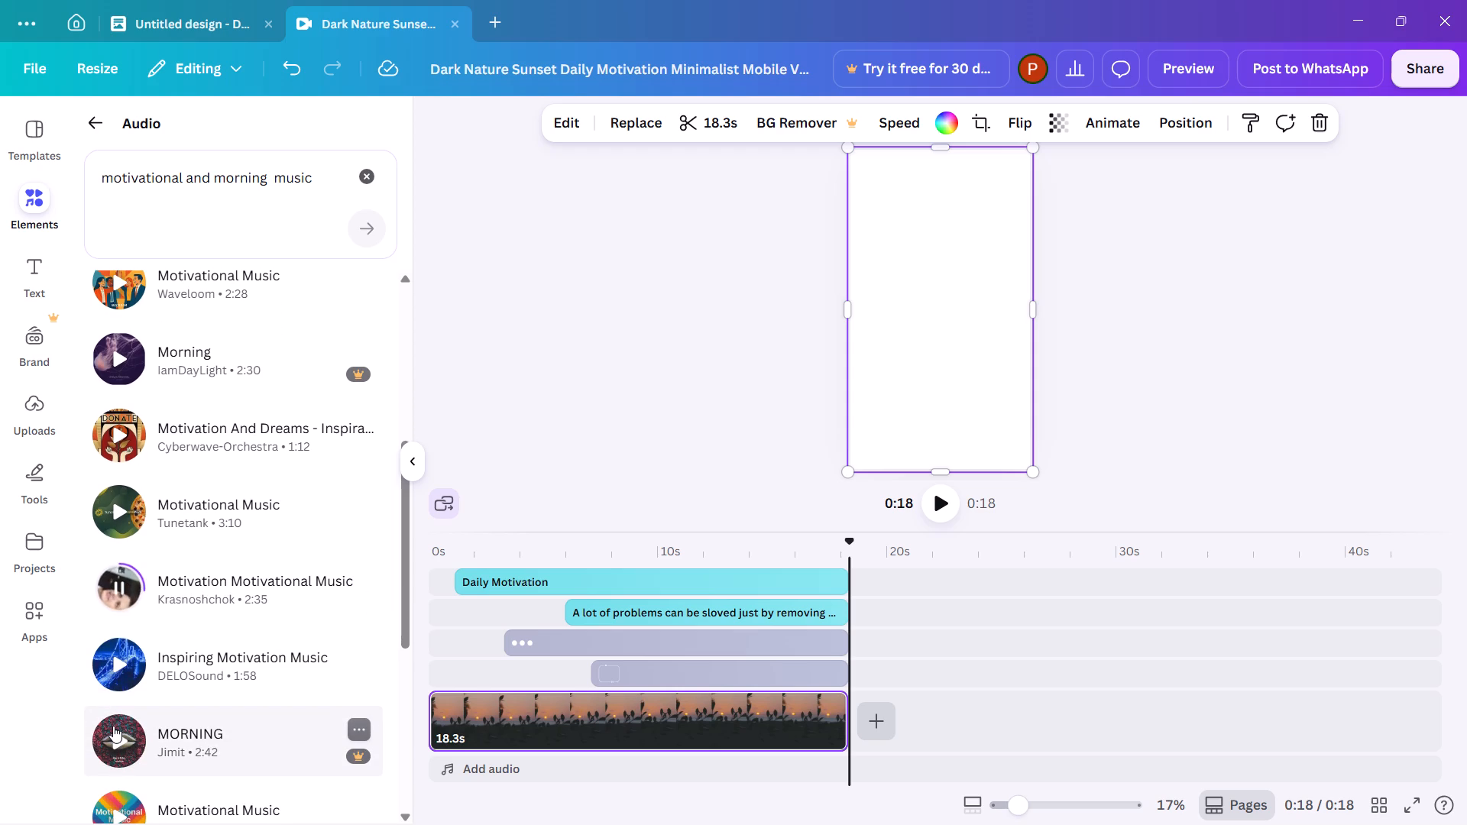
pyautogui.click(112, 663)
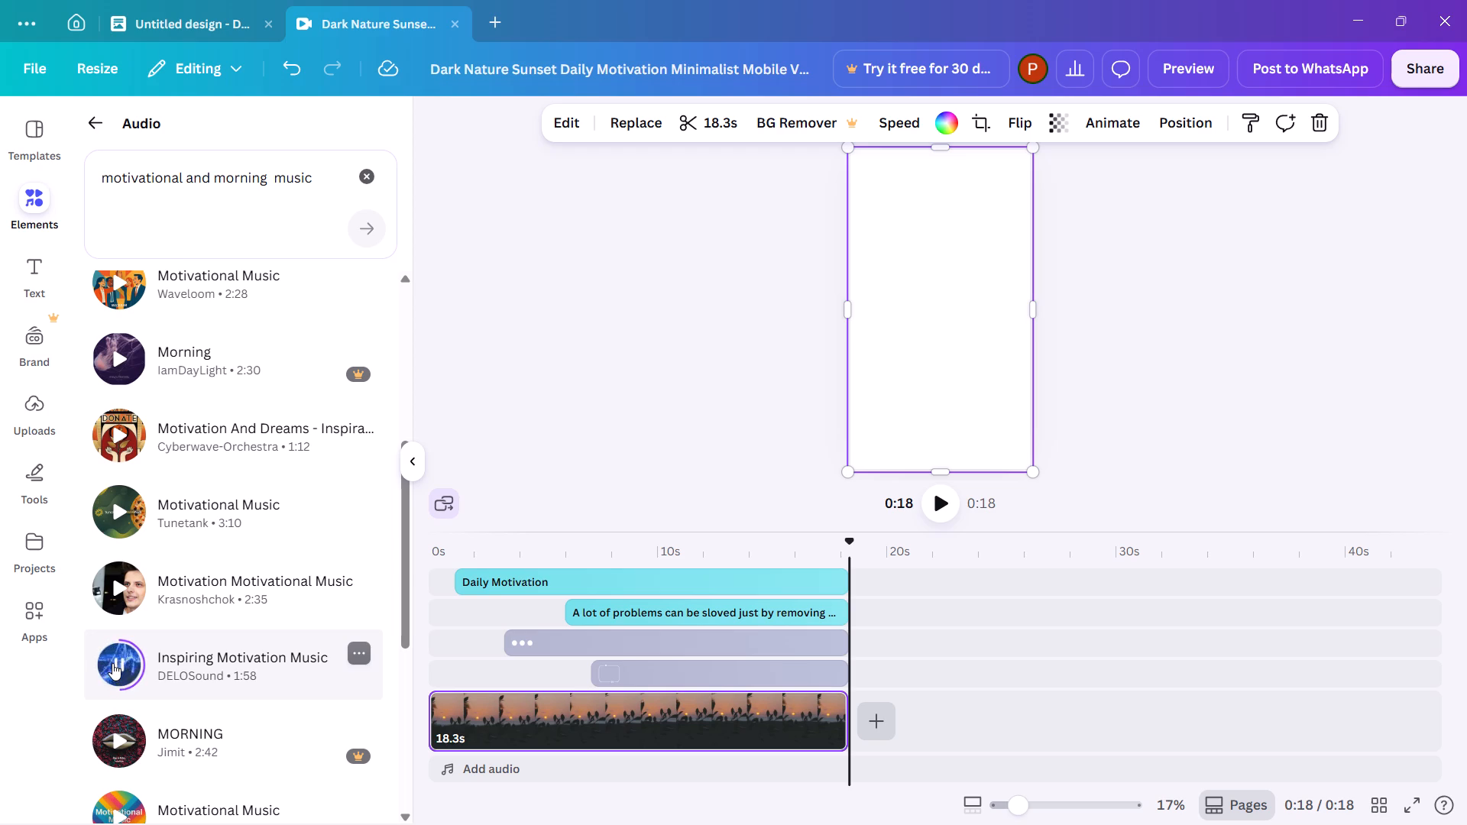
pyautogui.scroll(-1, 108, 785)
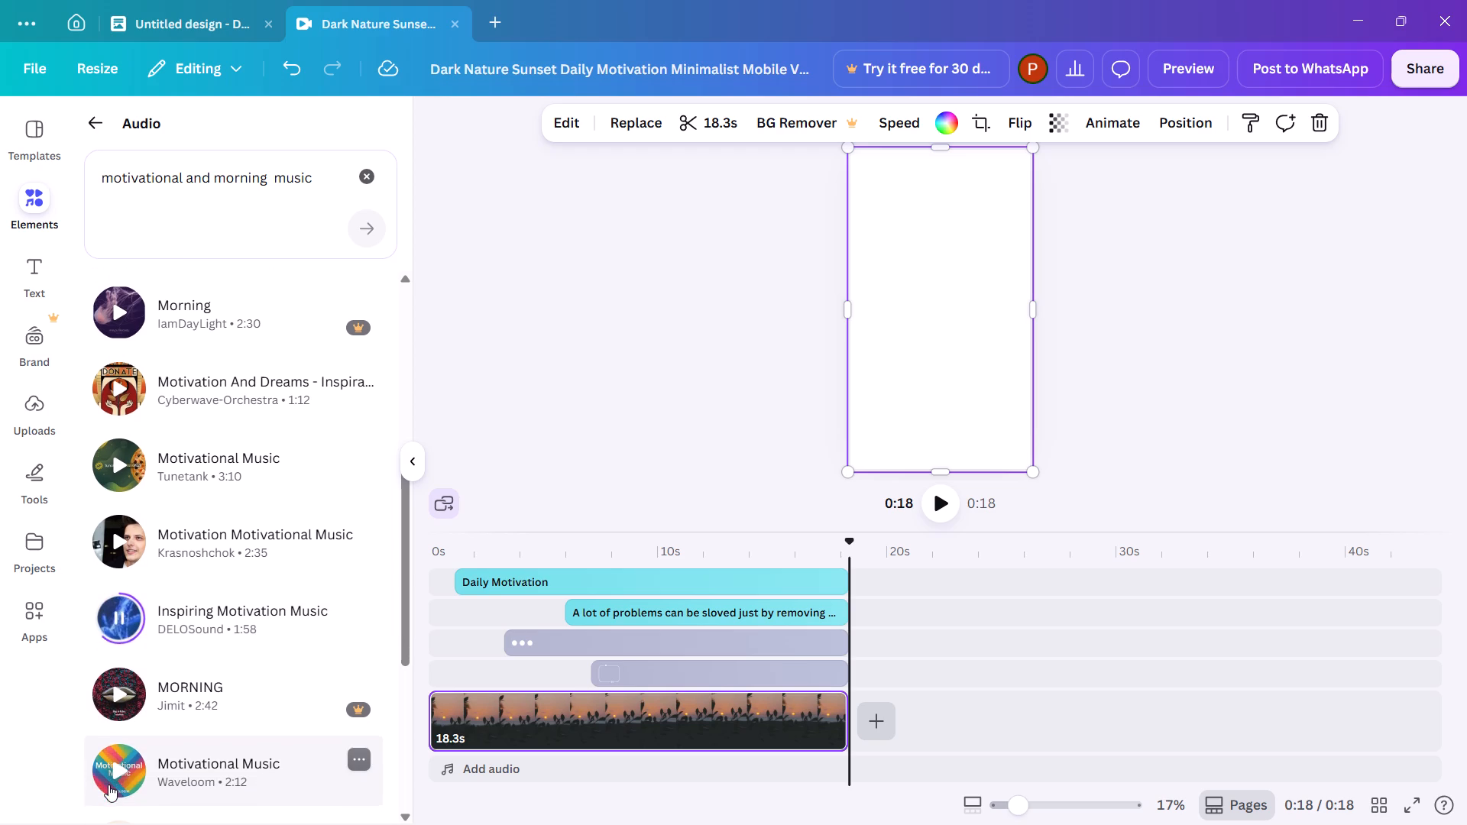
pyautogui.scroll(-2, 108, 785)
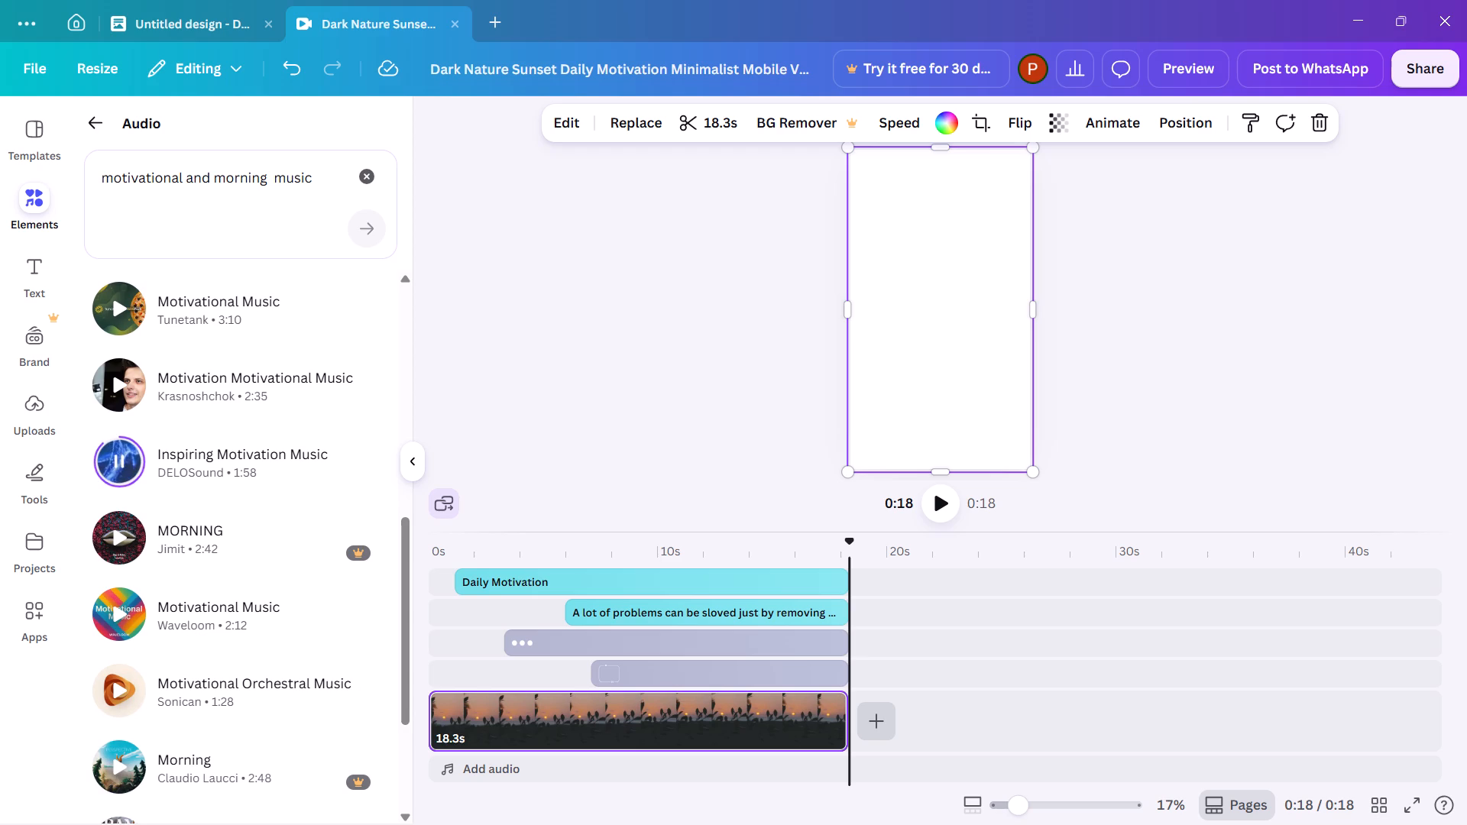
# Shorten the audio search to "morning music" and run it.
pyautogui.click(211, 179)
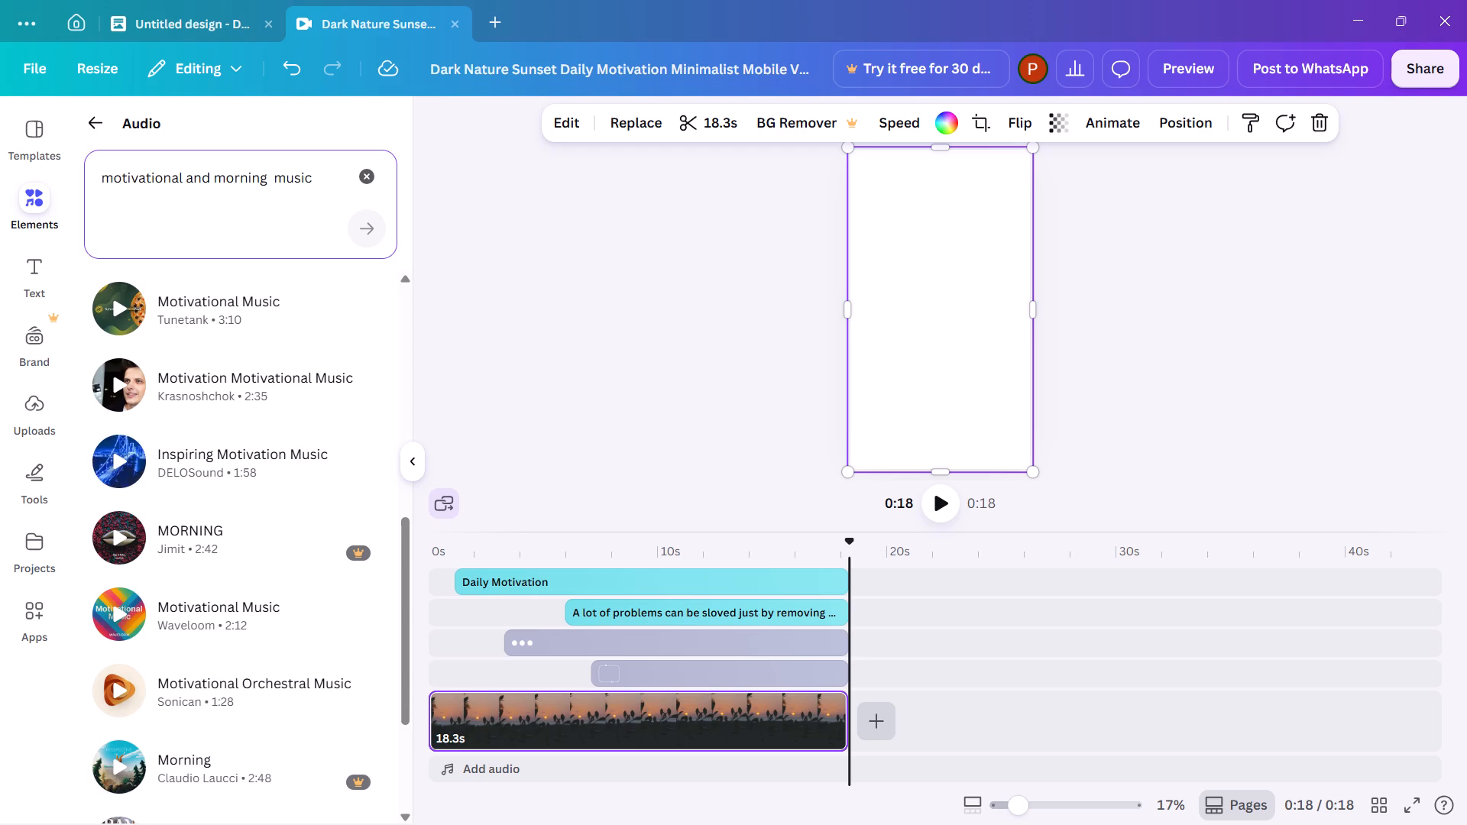
pyautogui.press('BackSpace')
pyautogui.press('BackSpace')
pyautogui.press('BackSpace')
pyautogui.press('BackSpace')
pyautogui.press('BackSpace')
pyautogui.press('BackSpace')
pyautogui.press('BackSpace')
pyautogui.press('BackSpace')
pyautogui.press('BackSpace')
pyautogui.press('BackSpace')
pyautogui.press('BackSpace')
pyautogui.press('BackSpace')
pyautogui.press('BackSpace')
pyautogui.press('BackSpace')
pyautogui.press('BackSpace')
pyautogui.press('BackSpace')
pyautogui.press('BackSpace')
pyautogui.press('BackSpace')
pyautogui.press('BackSpace')
pyautogui.press('BackSpace')
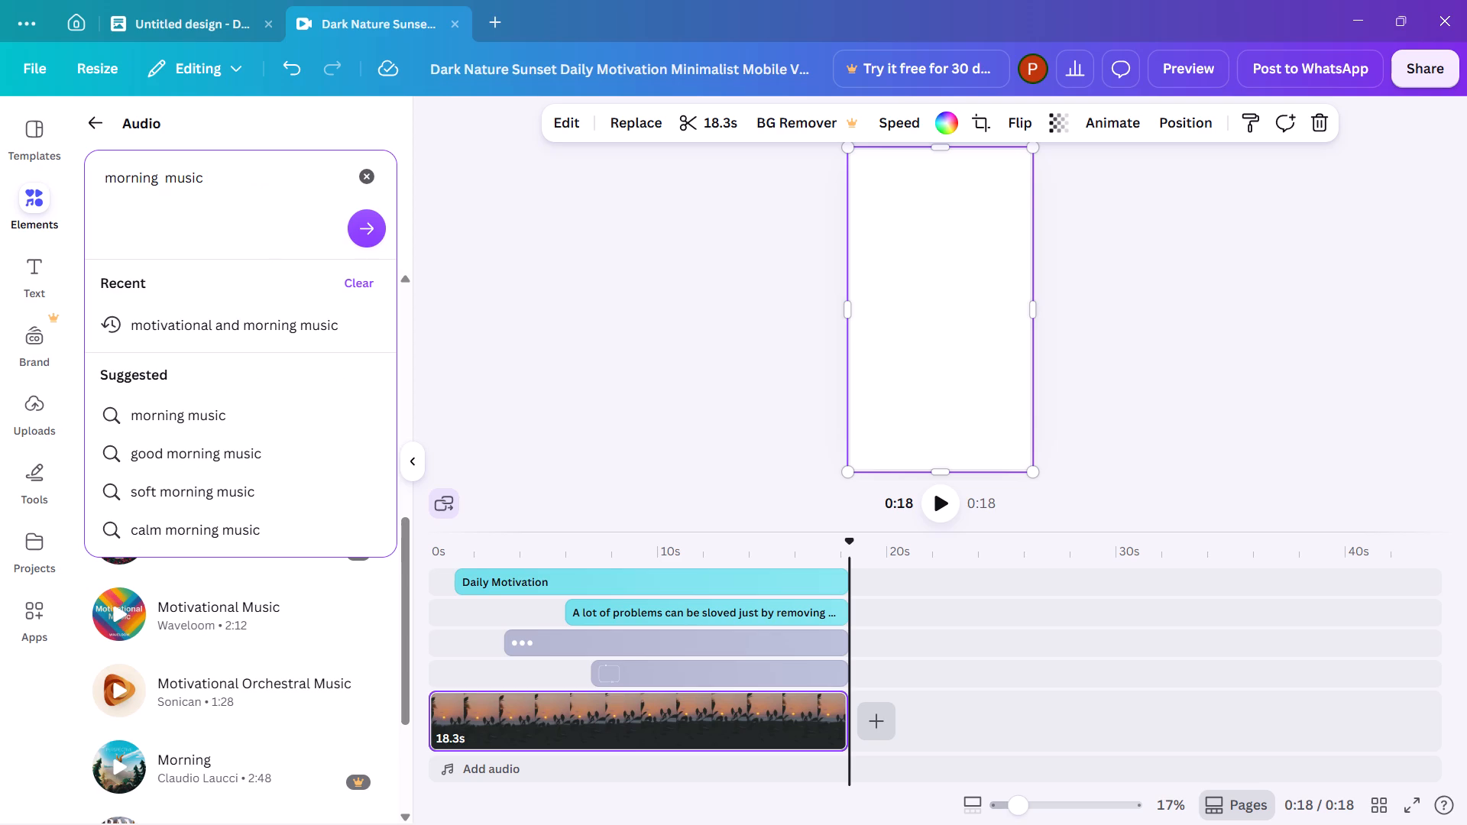
pyautogui.click(360, 234)
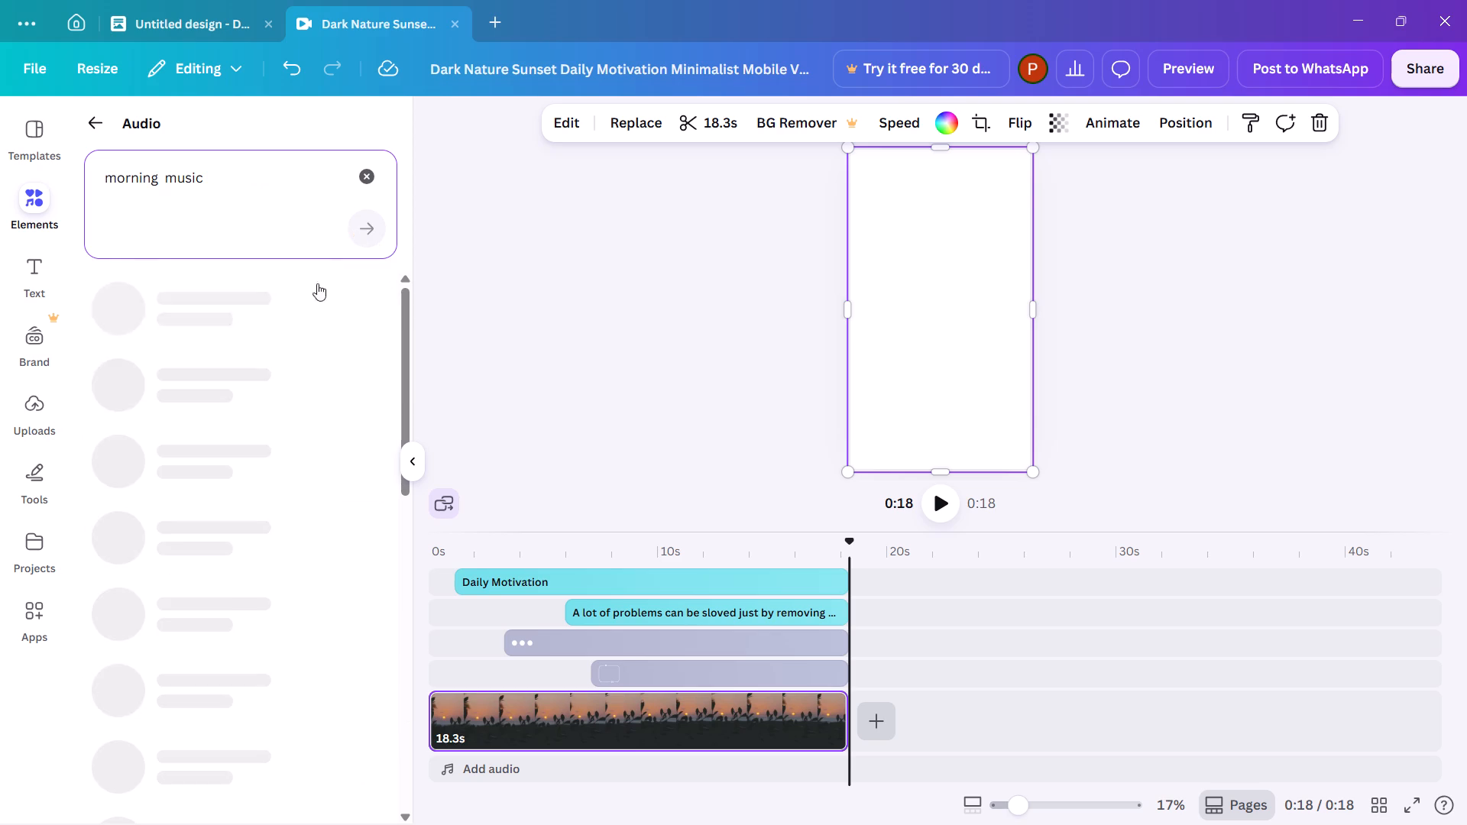
# Listen to samples of the first six morning music results, from Good Morning Music - Morning to MorningBirds1.4.
pyautogui.click(123, 320)
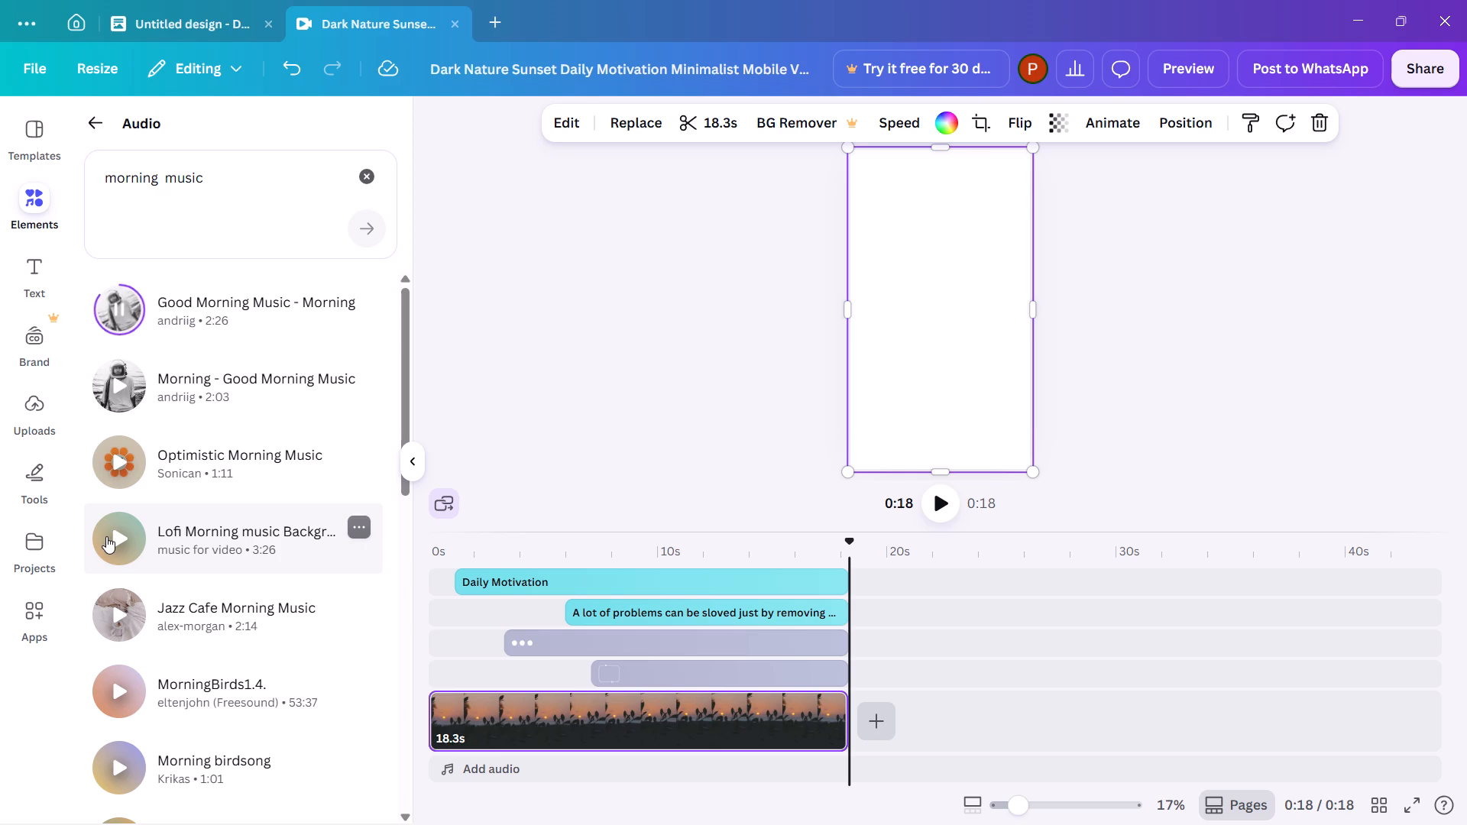
pyautogui.click(106, 536)
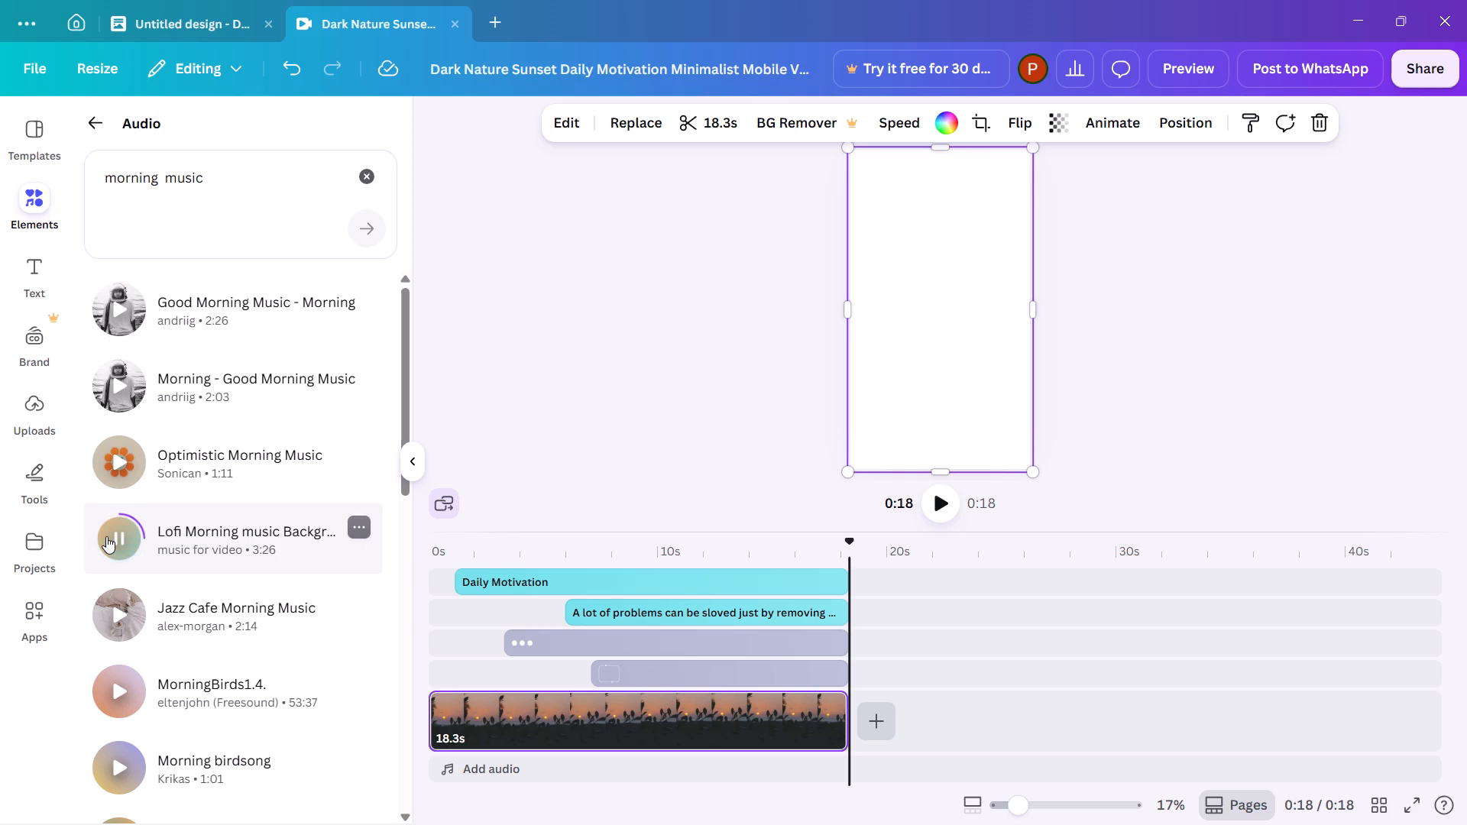
pyautogui.click(111, 462)
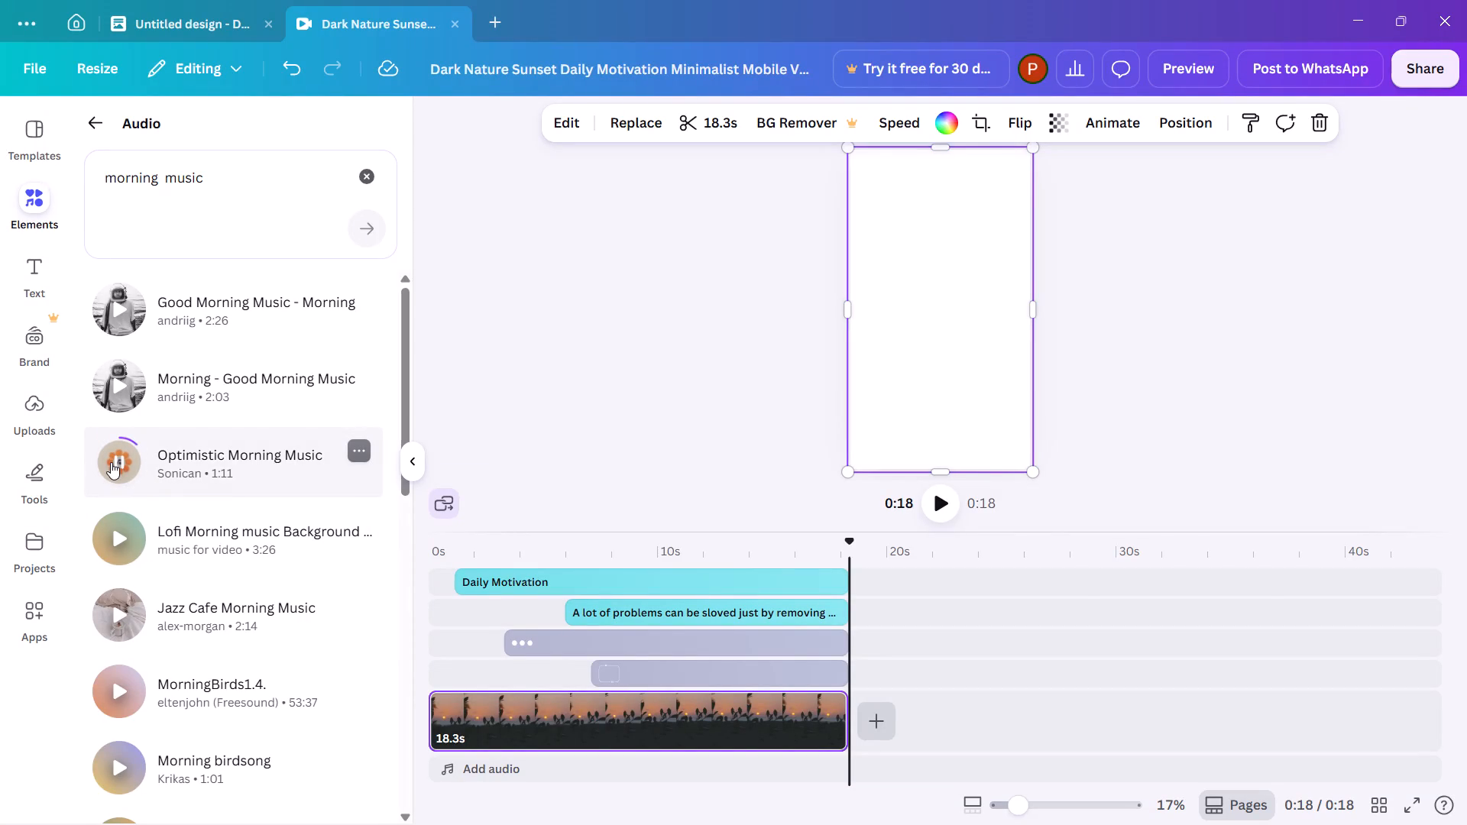
pyautogui.click(119, 383)
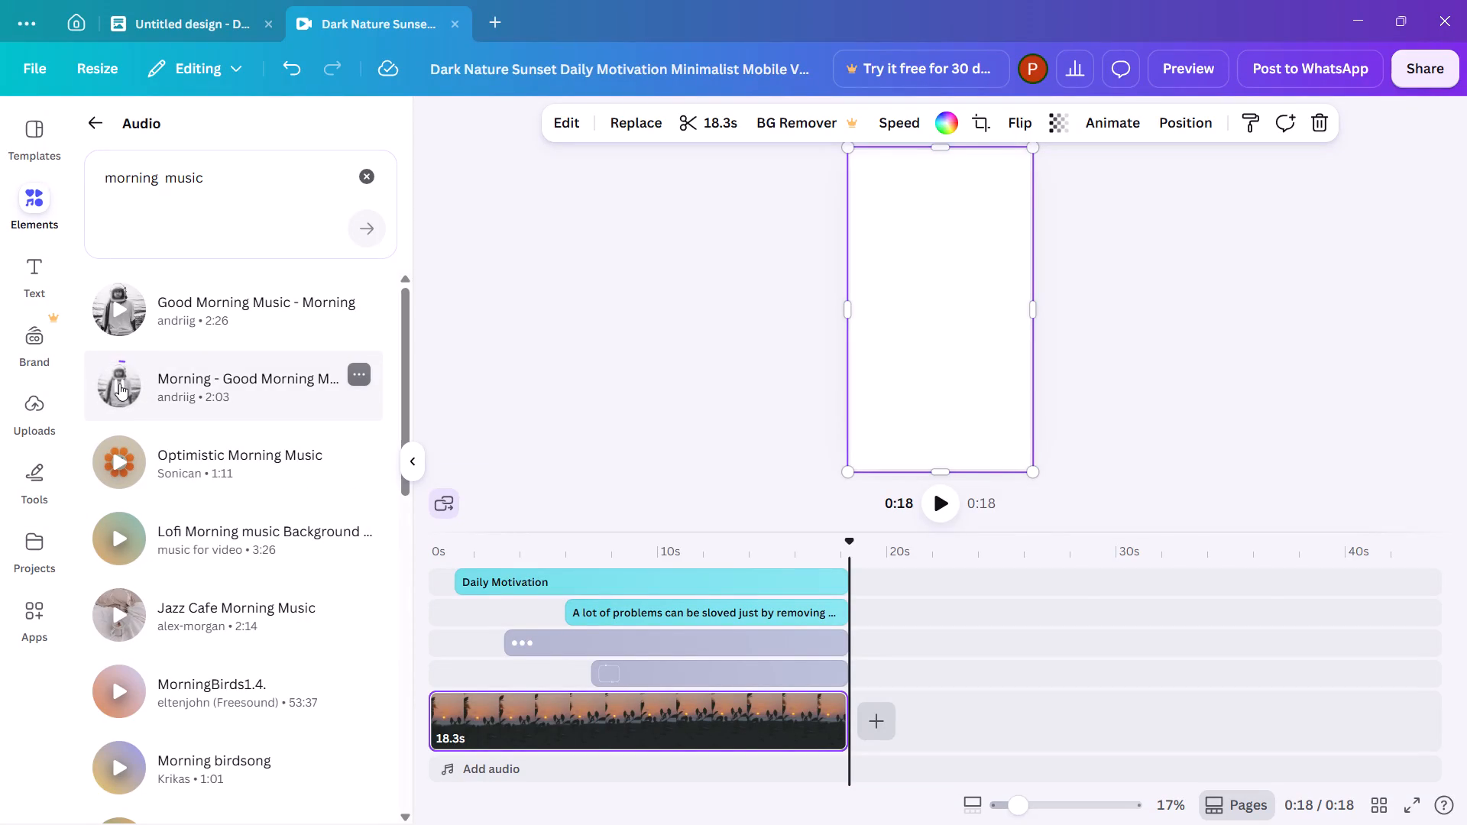
pyautogui.scroll(-1, 127, 526)
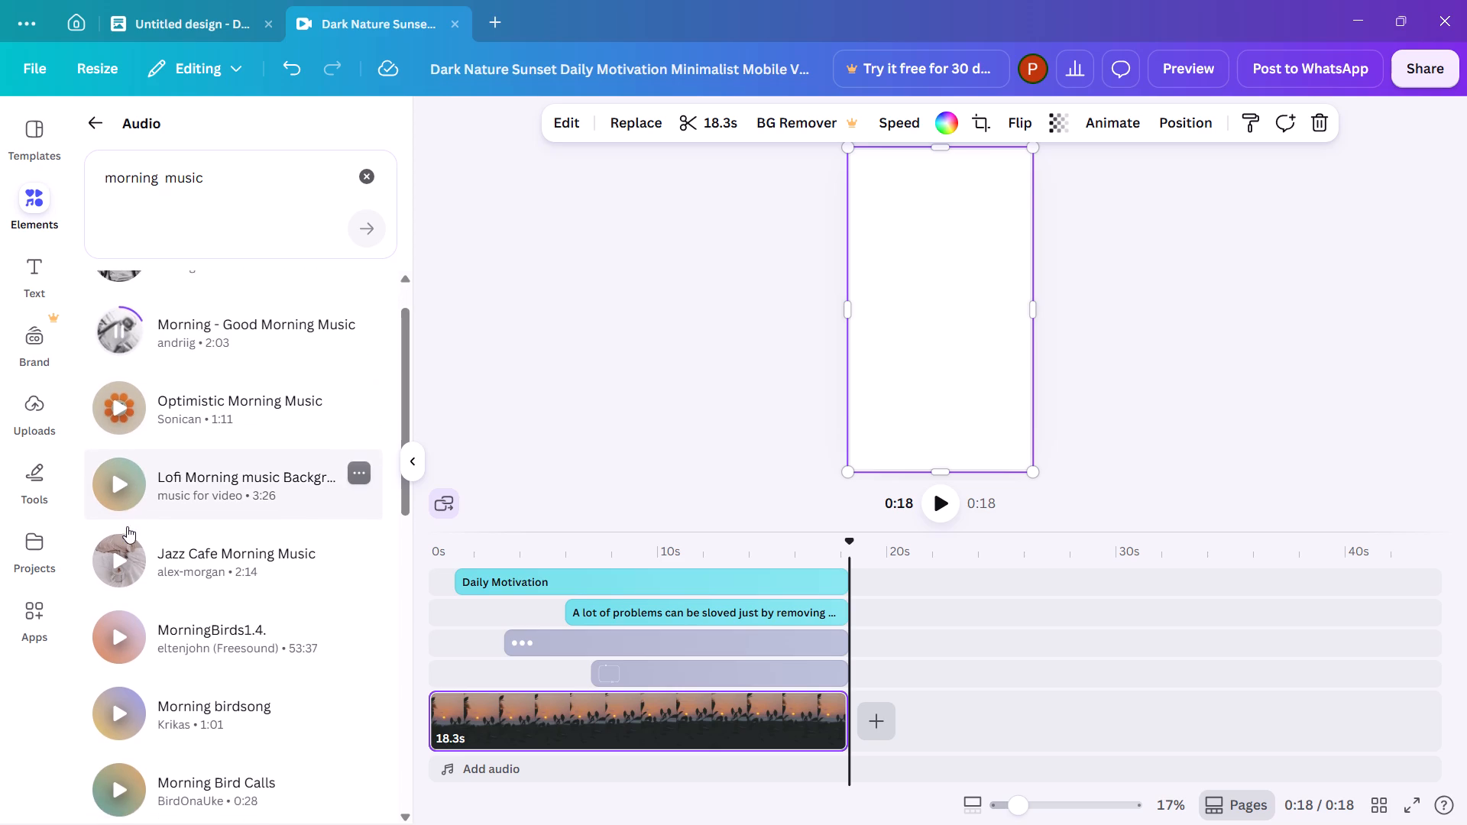
pyautogui.scroll(-1, 127, 526)
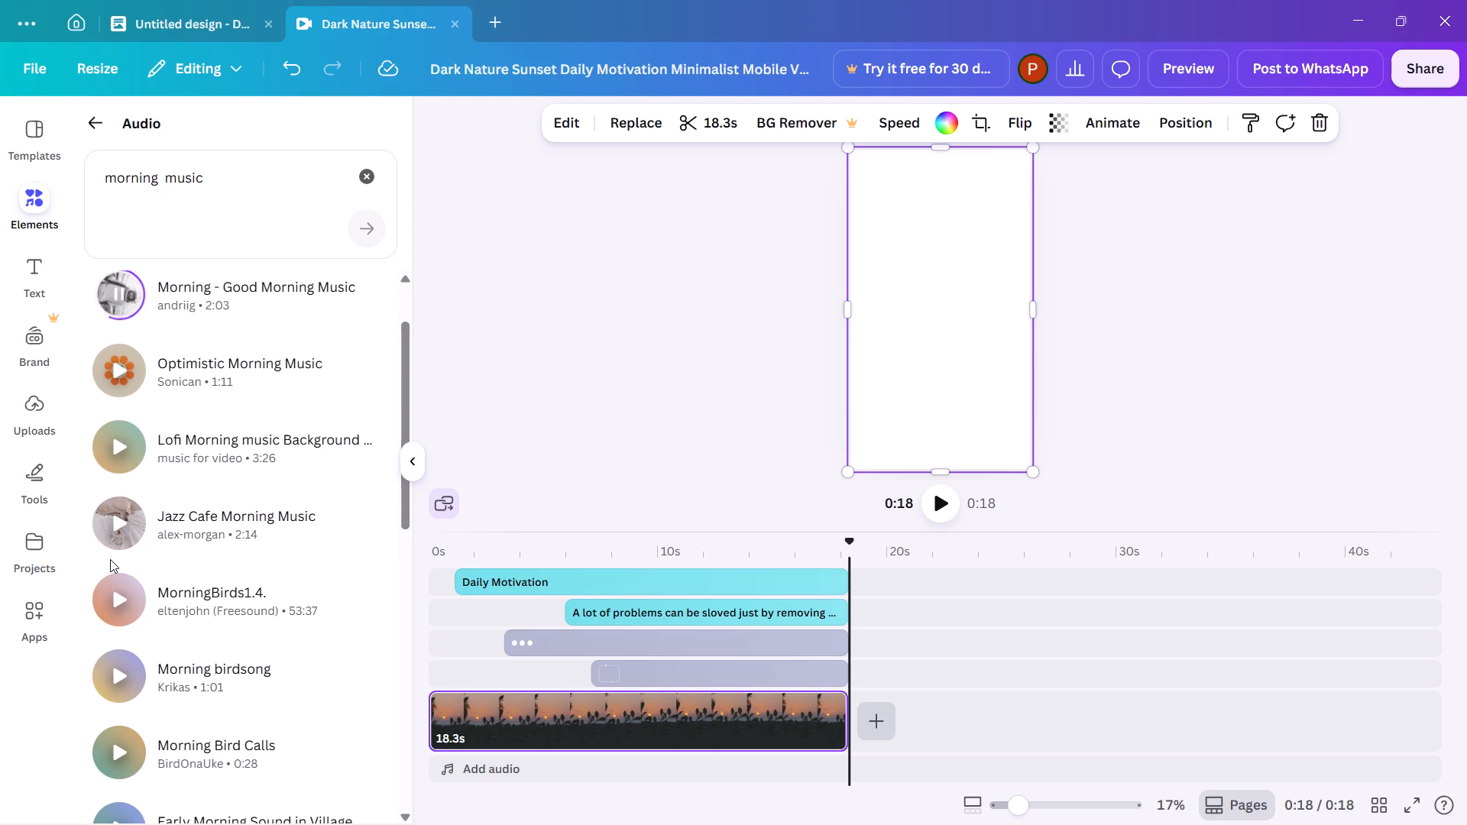
pyautogui.click(117, 511)
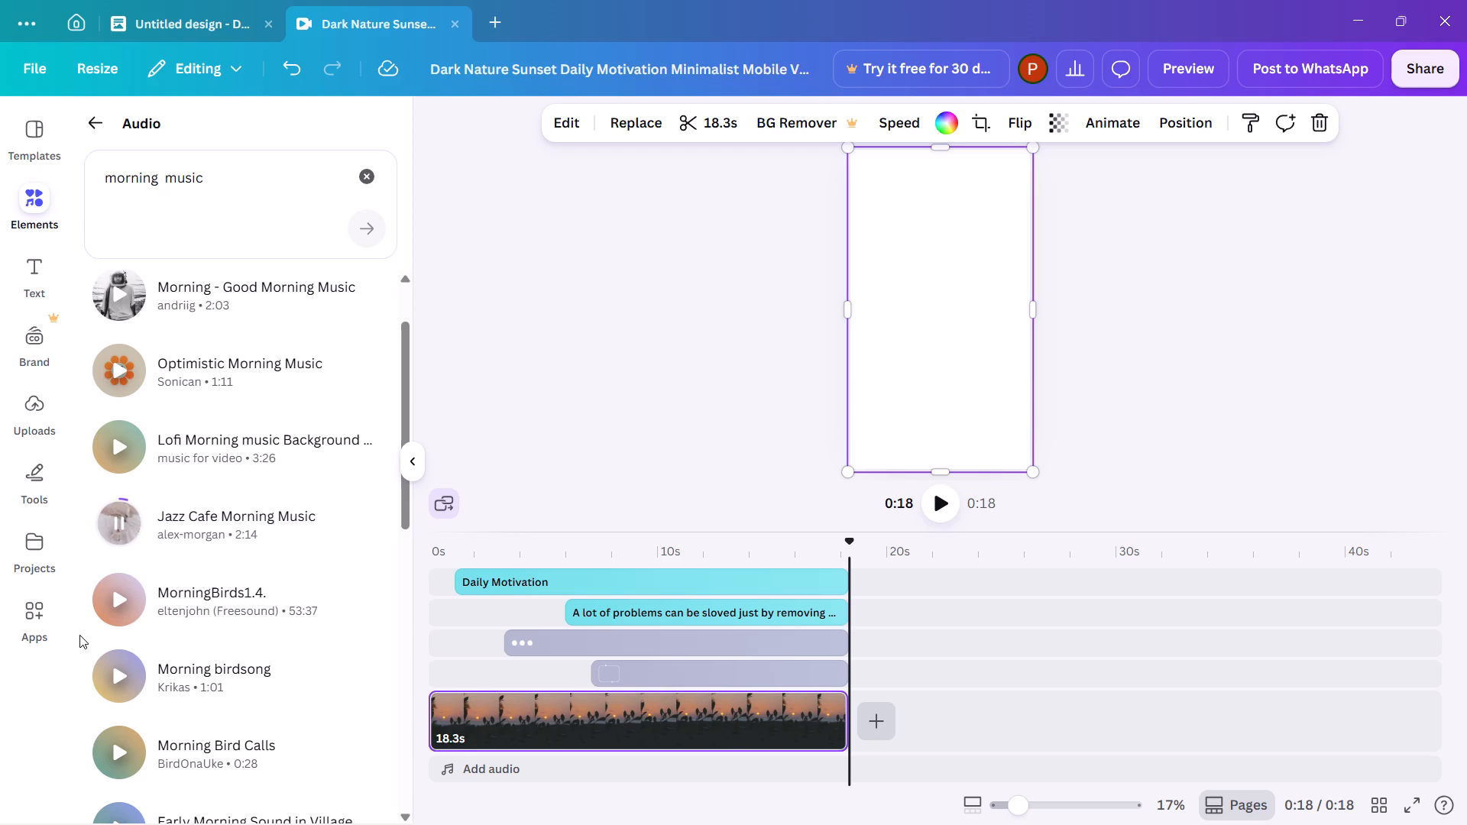
pyautogui.click(112, 593)
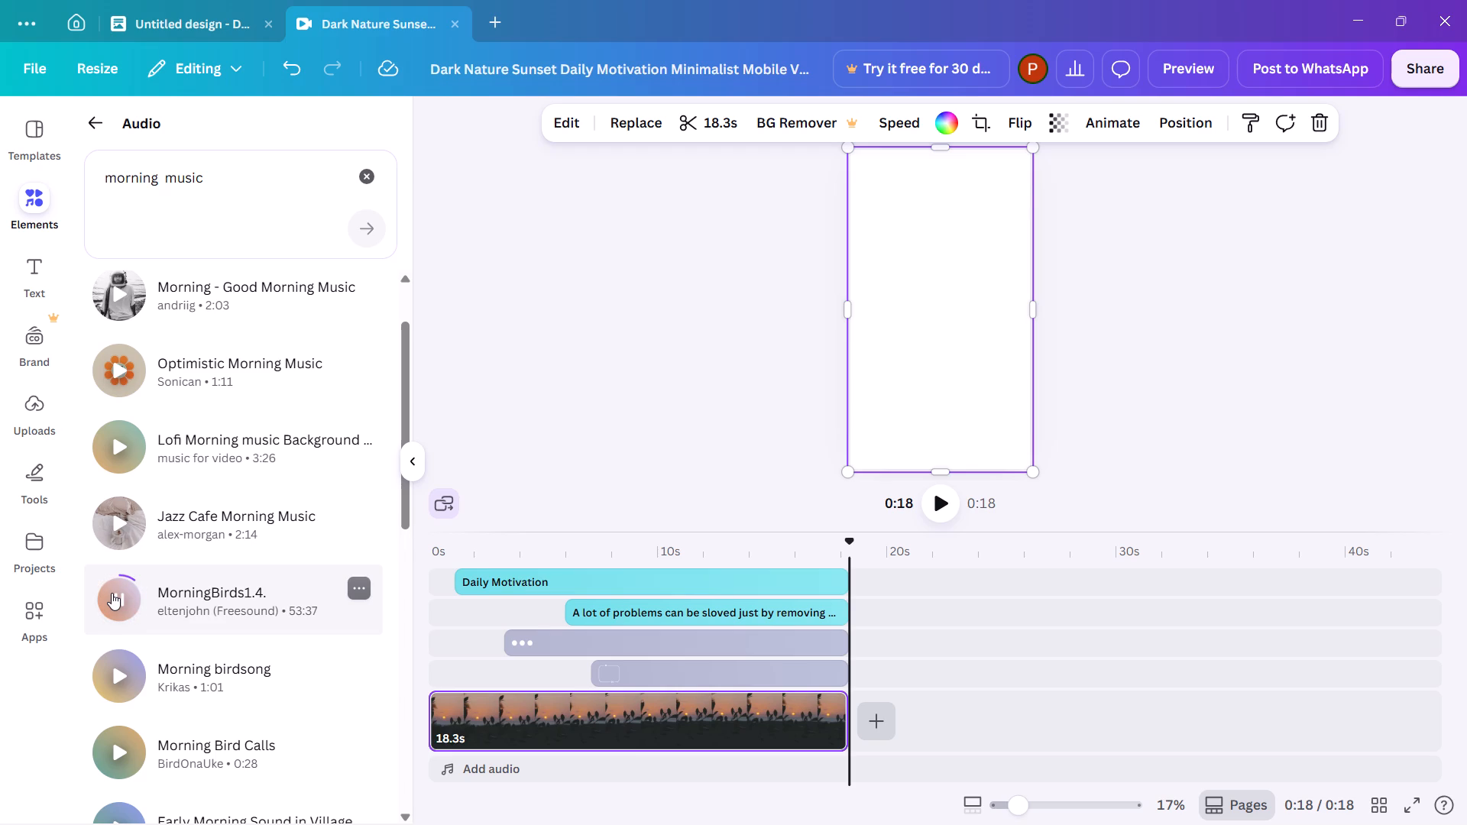
# Replay andriig's two tracks, Morning - Good Morning Music and Good Morning Music - Morning, to compare them.
pyautogui.scroll(5, 144, 503)
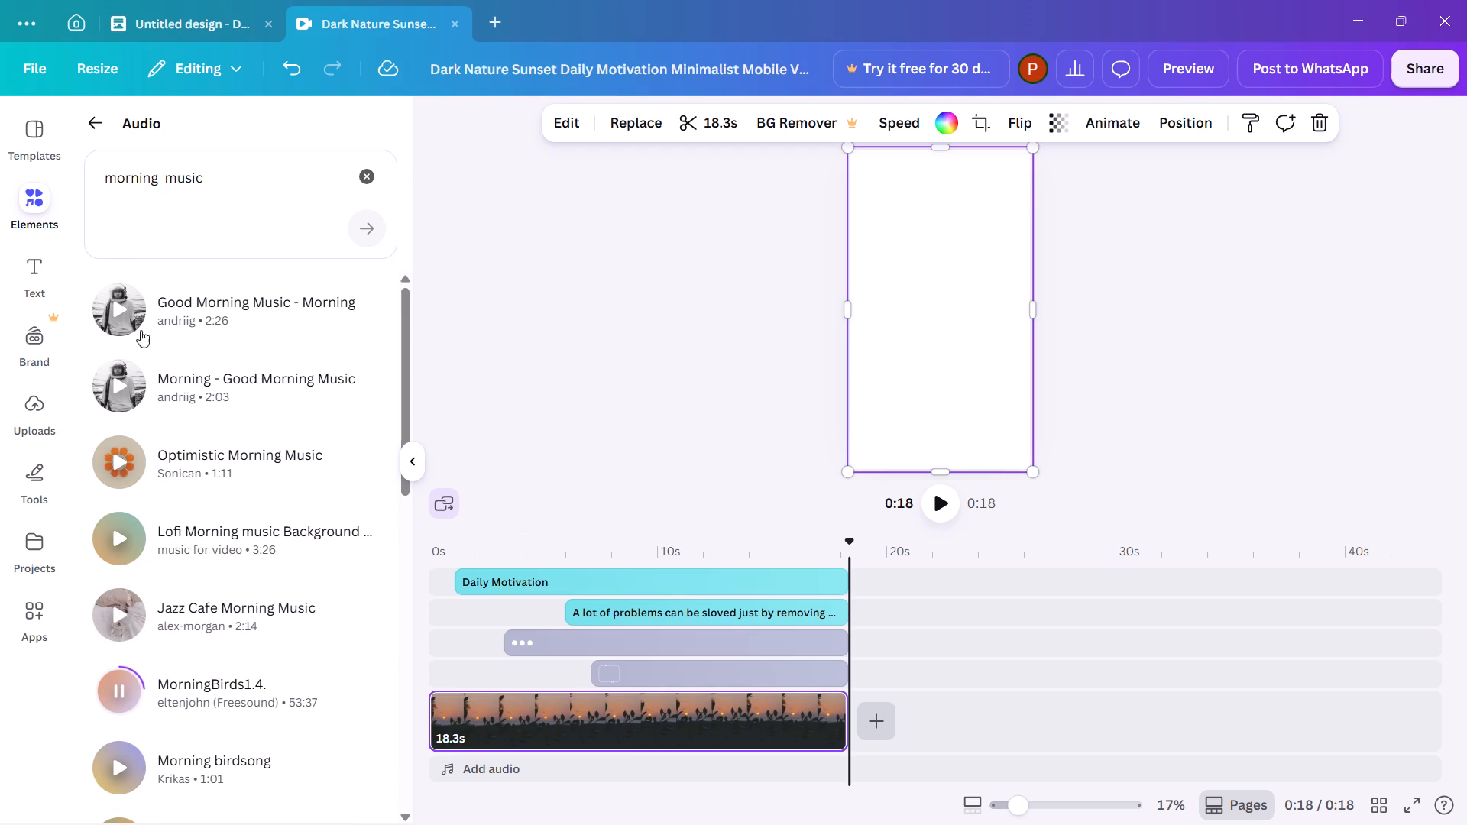
pyautogui.click(117, 382)
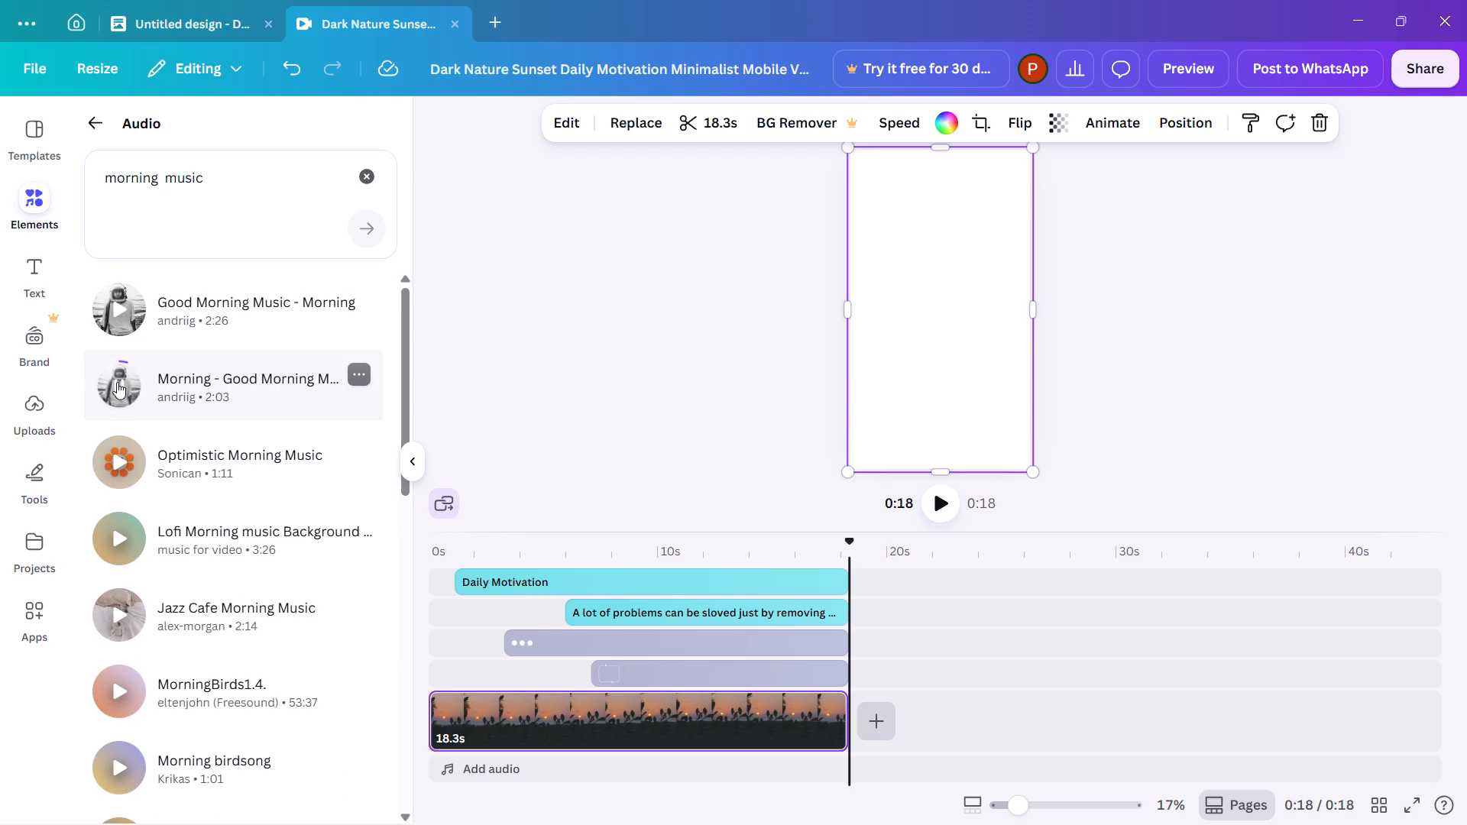
pyautogui.click(115, 321)
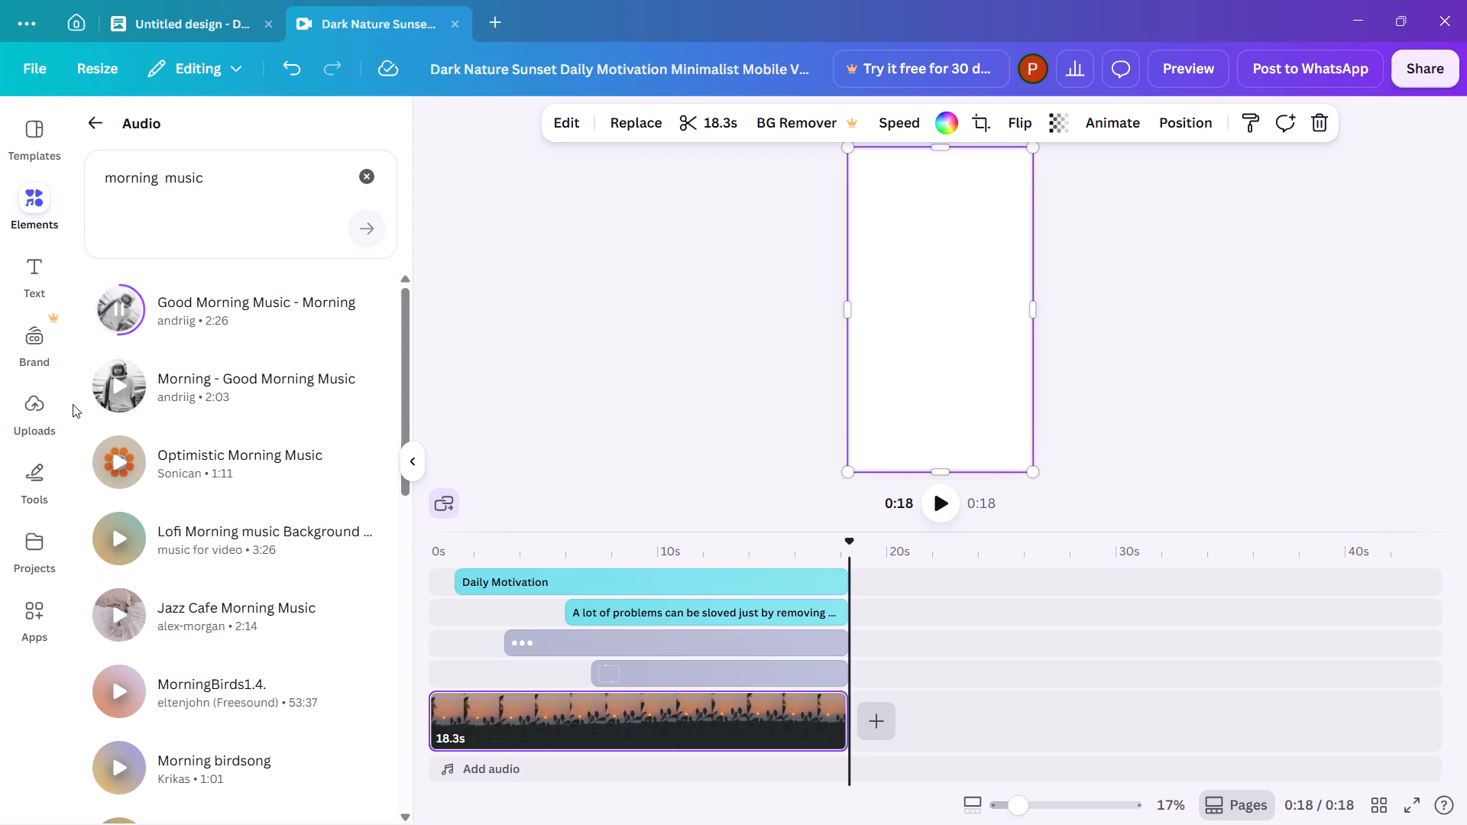
pyautogui.click(111, 387)
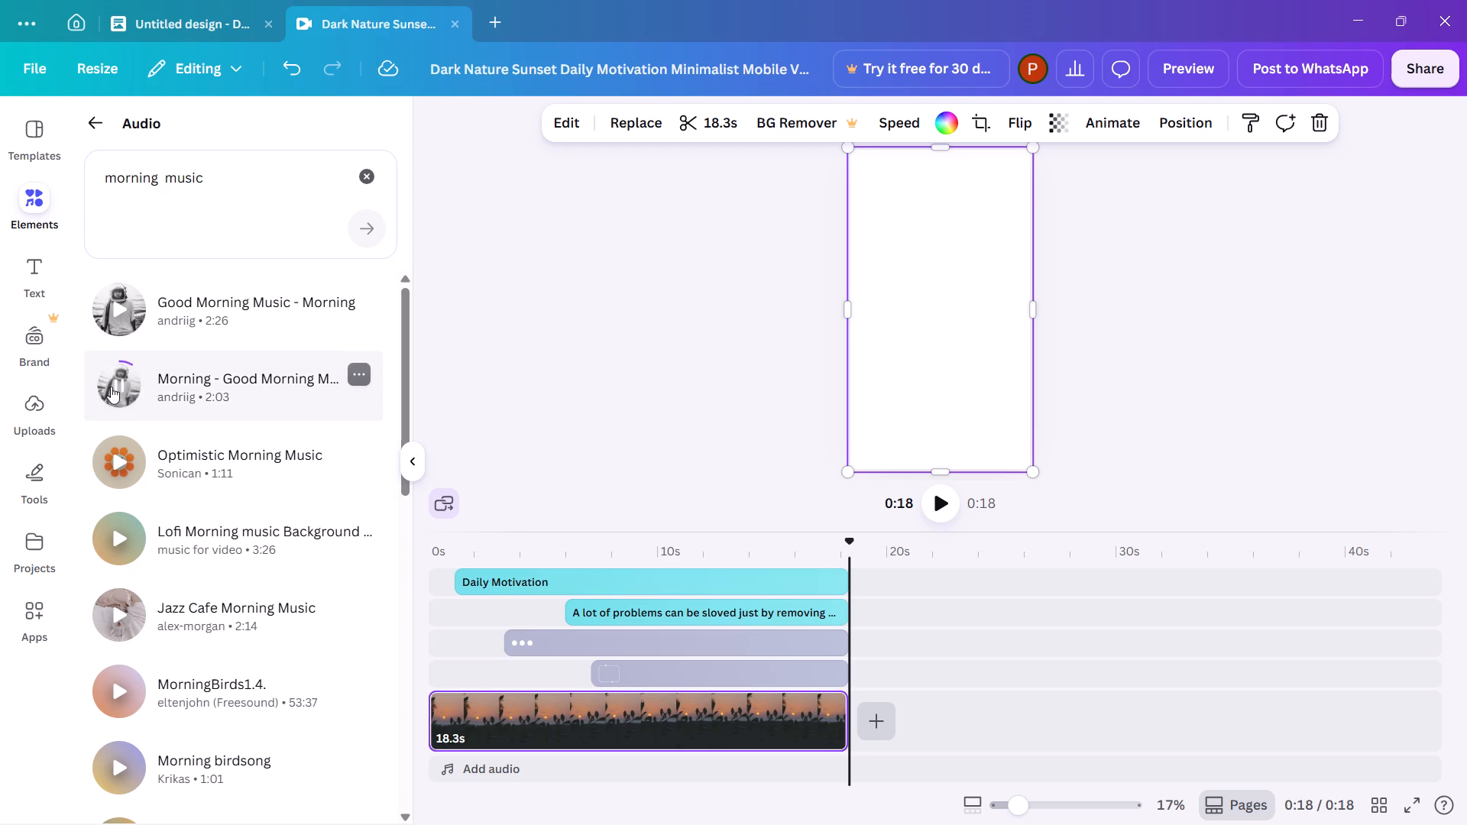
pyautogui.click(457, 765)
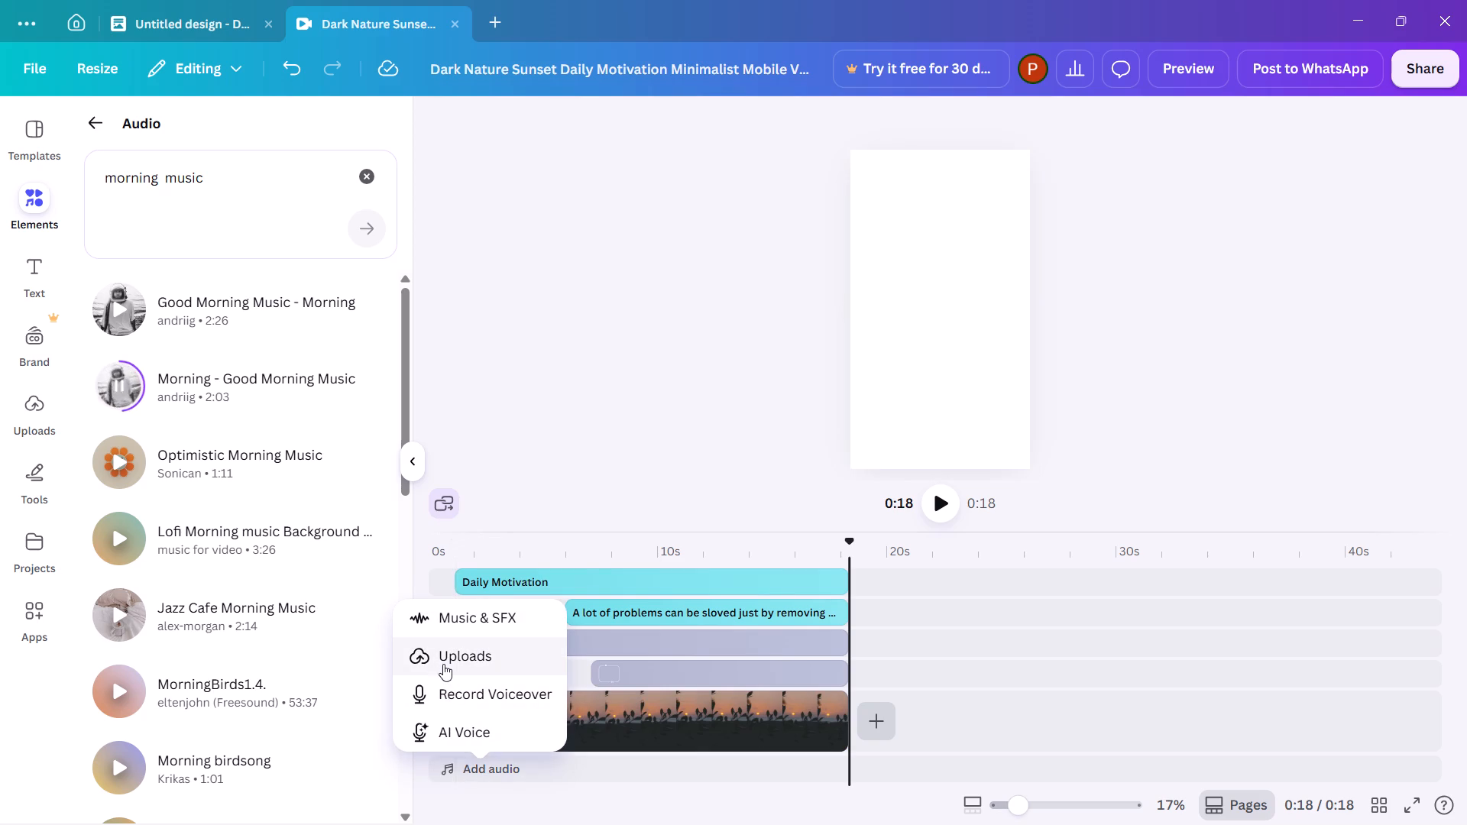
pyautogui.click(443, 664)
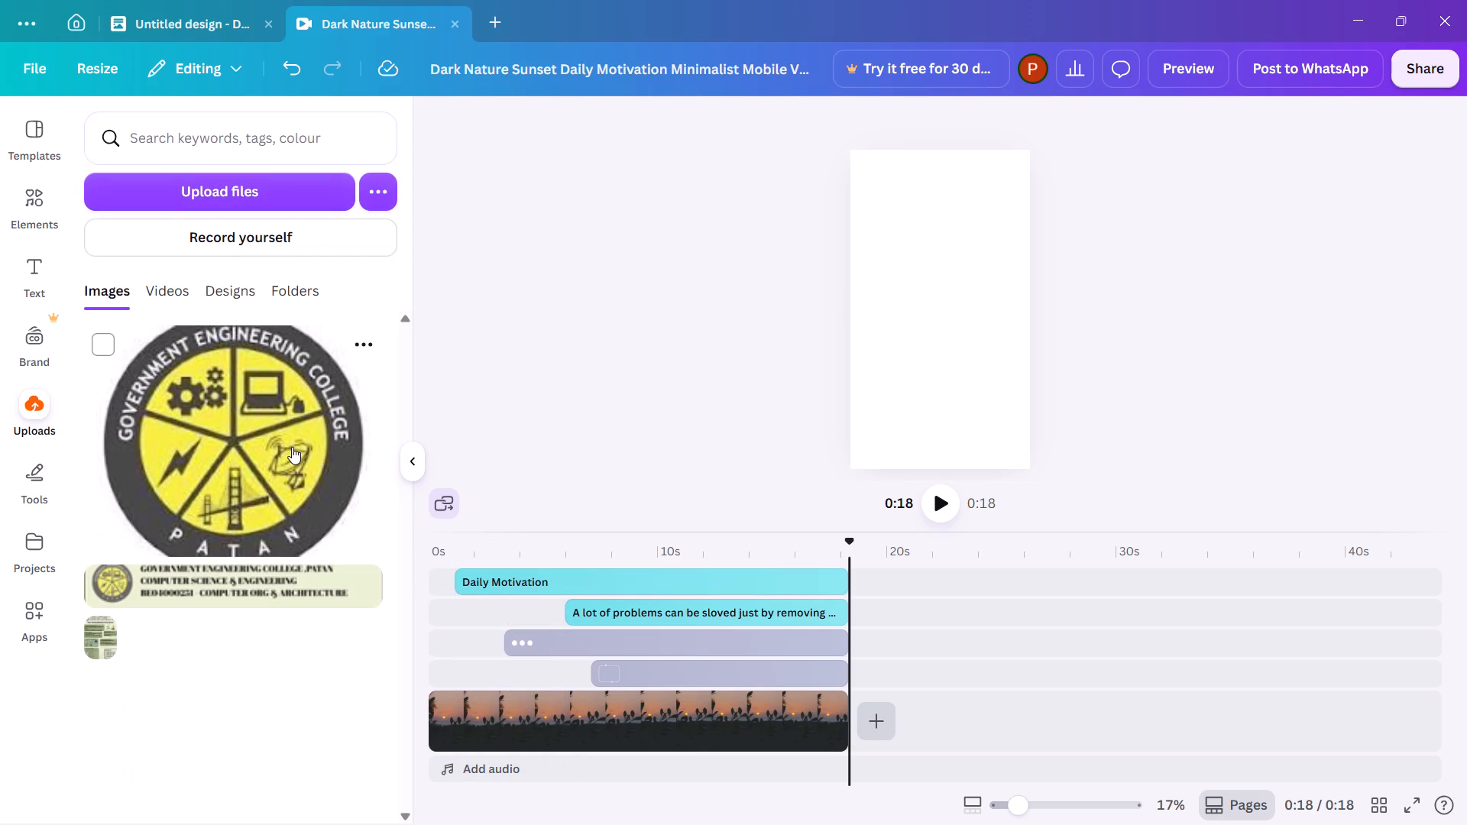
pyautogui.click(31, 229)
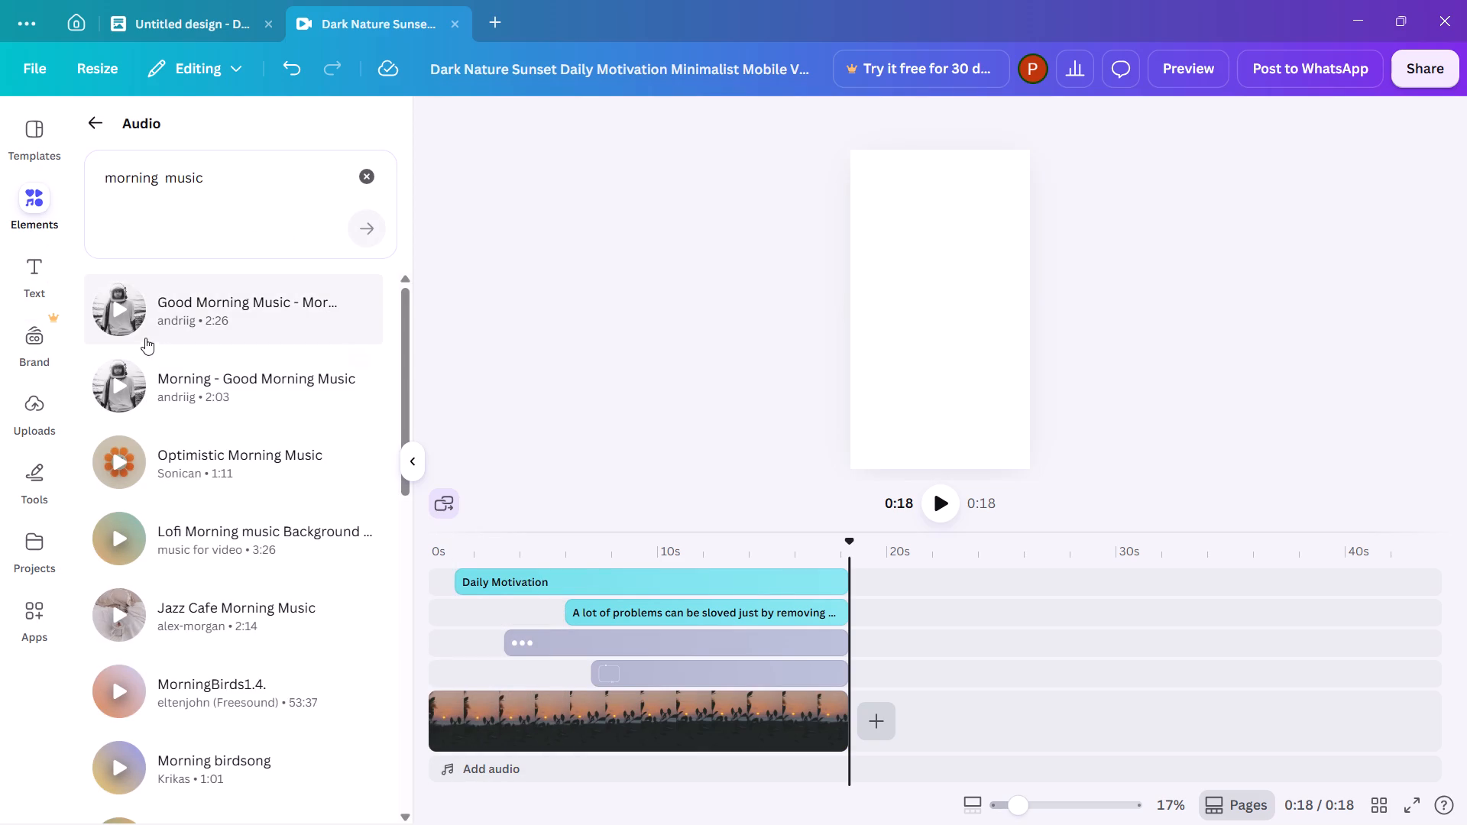
# View the details of Good Morning Music - Morning and of Morning - Good Morning Music.
pyautogui.click(354, 290)
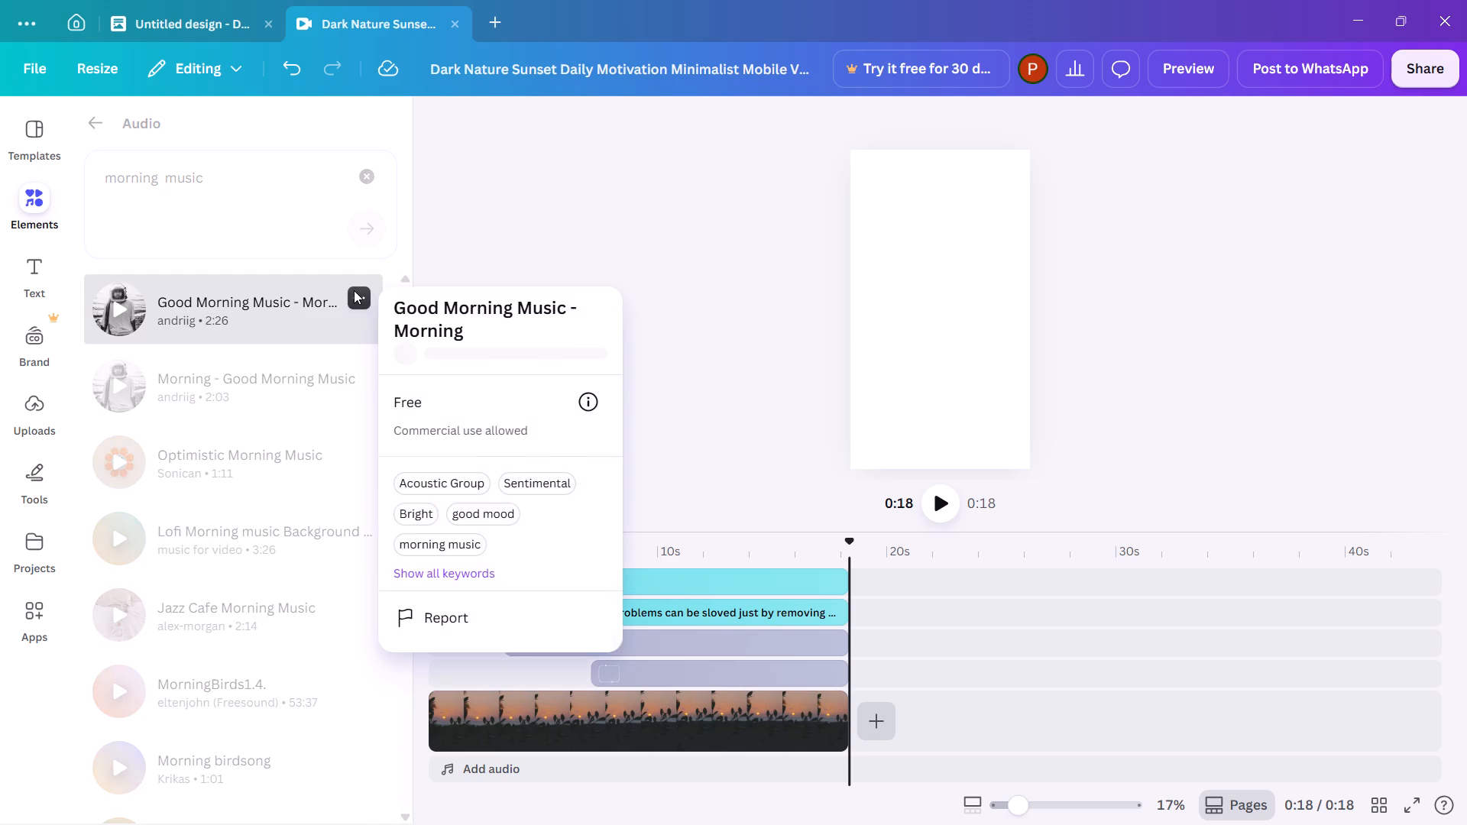
pyautogui.click(296, 369)
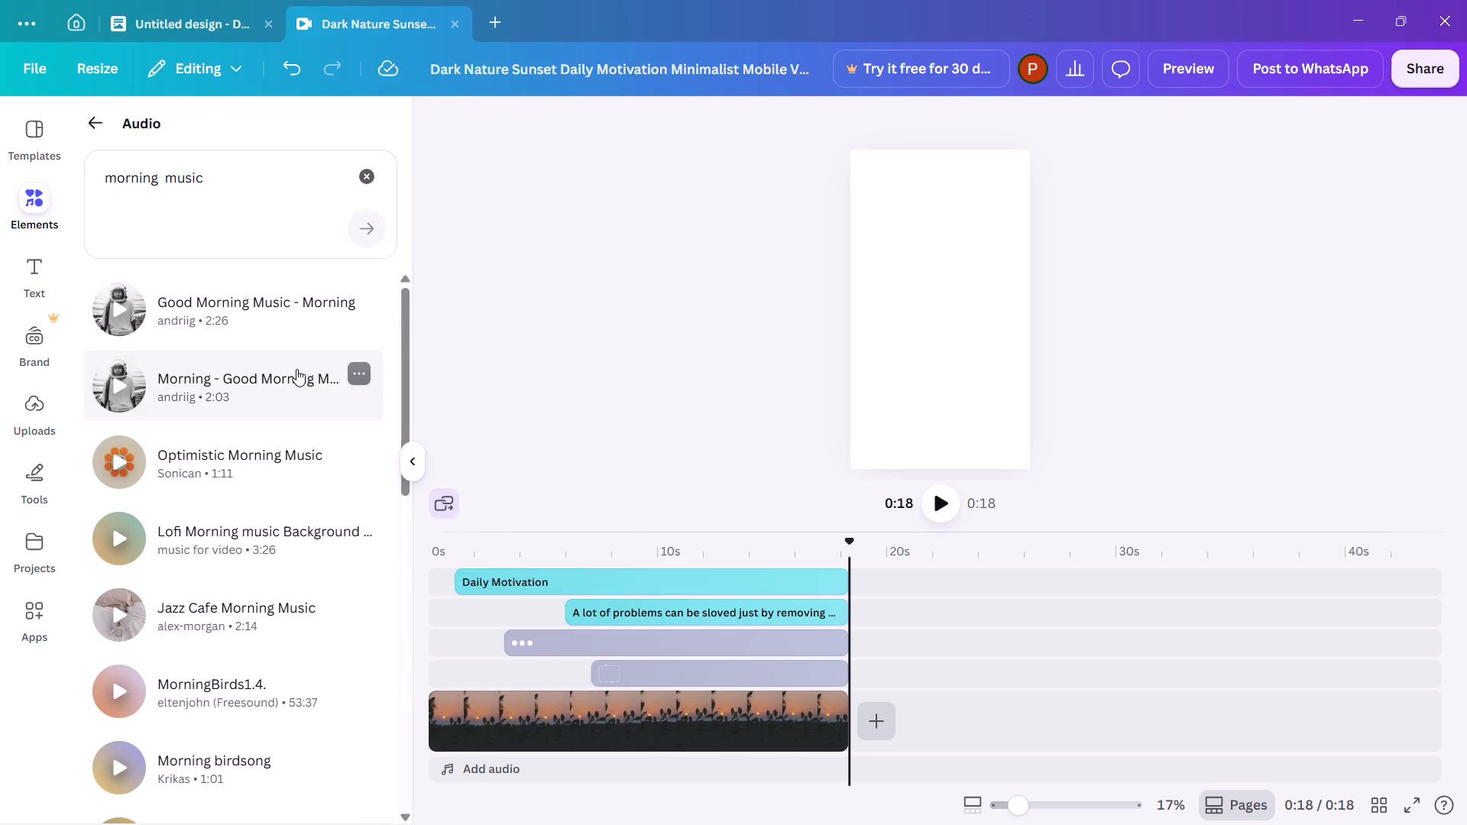
pyautogui.click(351, 369)
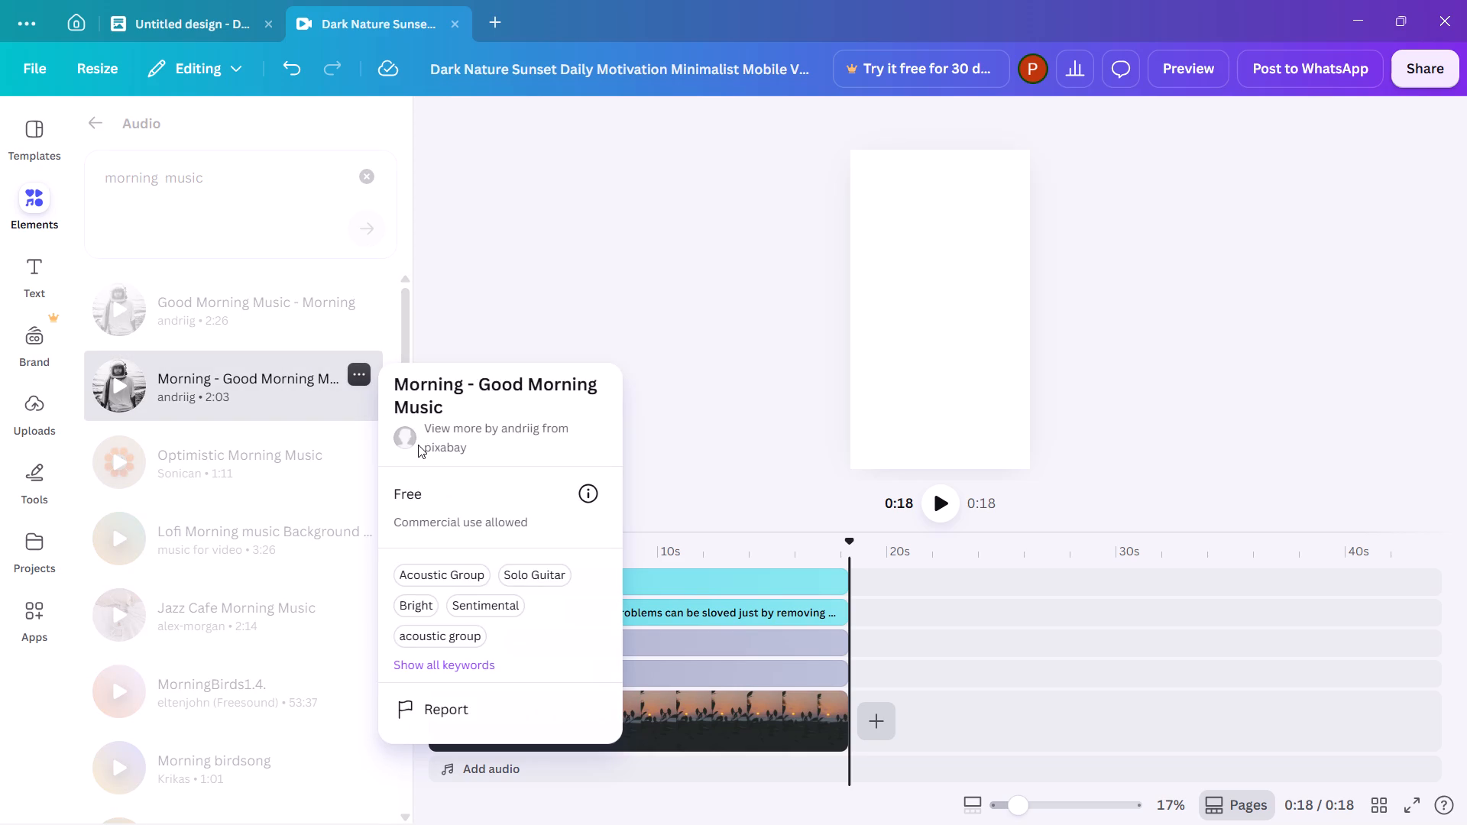
# Search the audio for the Acoustic Group keyword of Morning - Good Morning Music and sample the Group track.
pyautogui.click(418, 467)
pyautogui.click(445, 580)
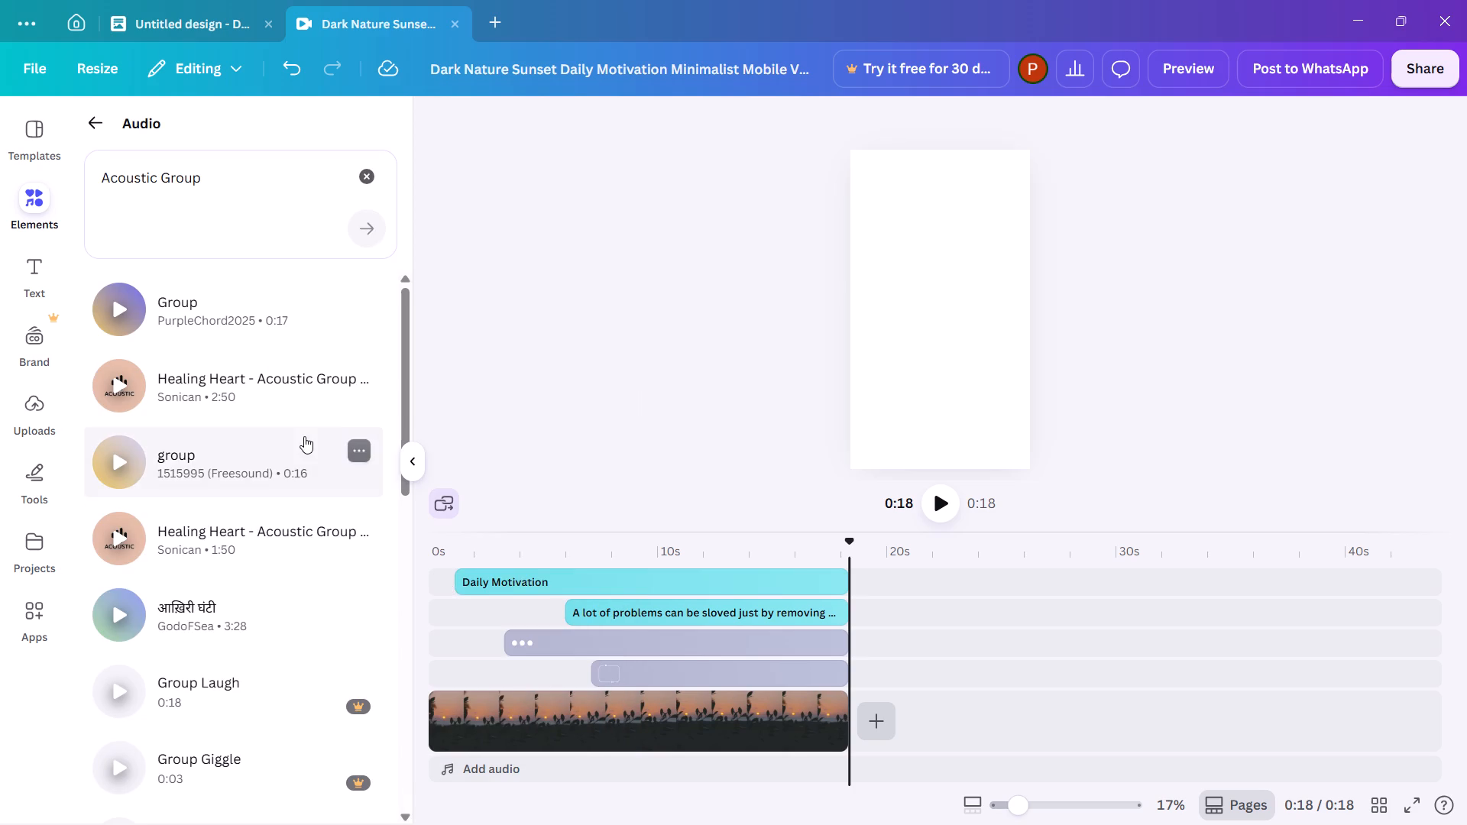
pyautogui.click(112, 308)
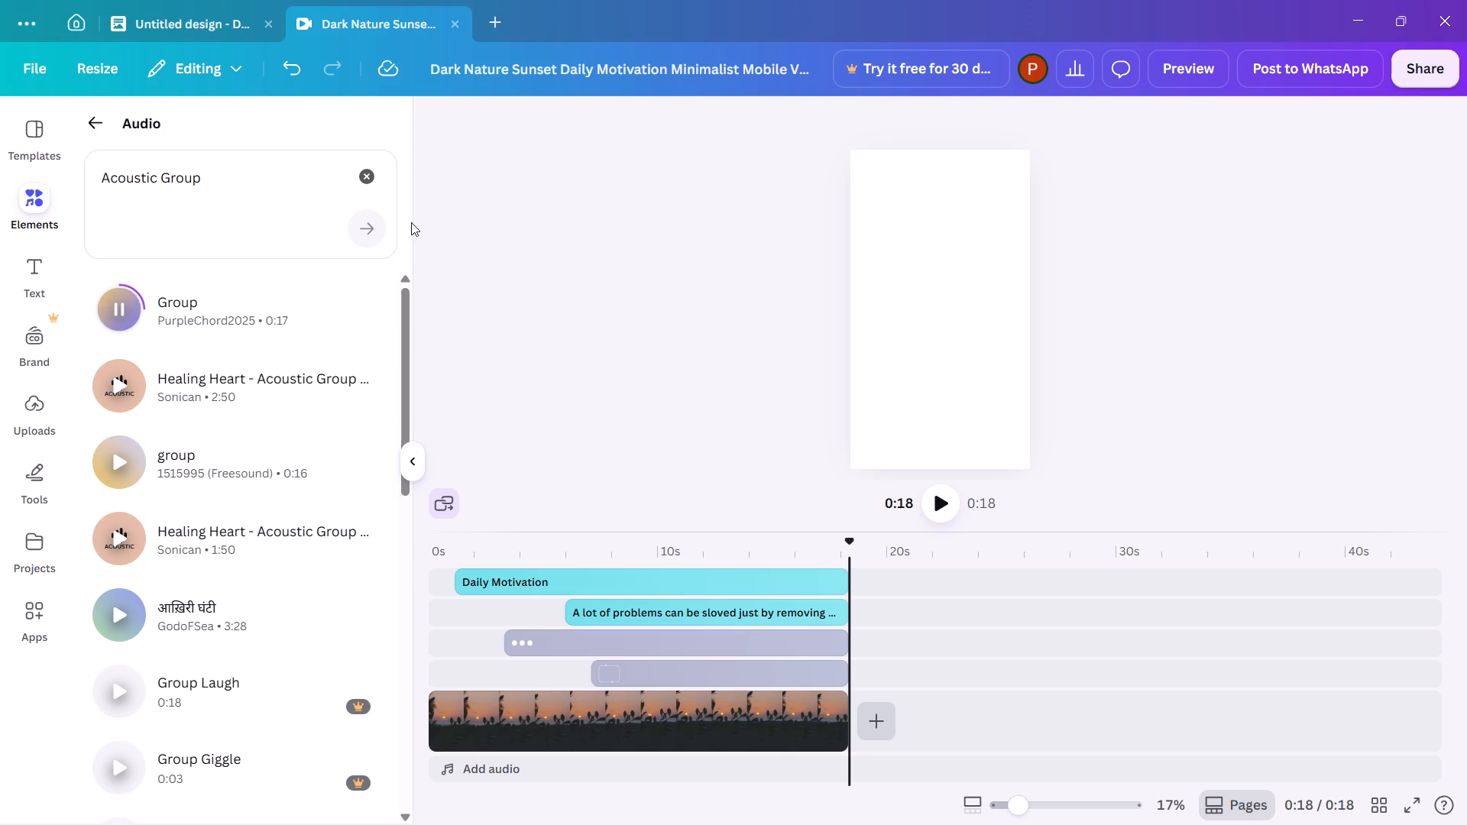
# Undo the last change to the quote frame's duration.
pyautogui.click(286, 59)
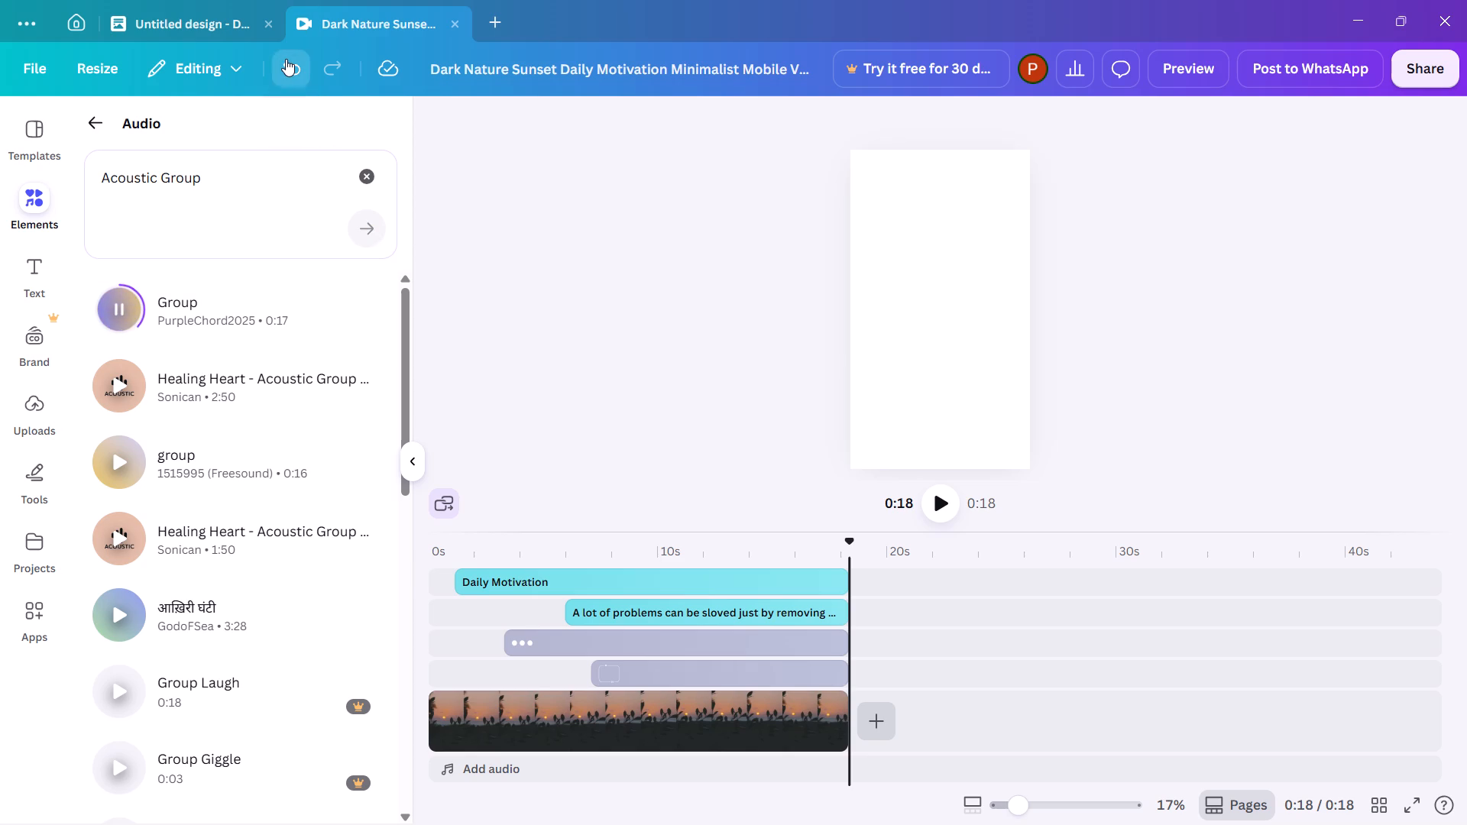
# Clear the Acoustic Group search and rerun the recent "morning music" audio search.
pyautogui.click(362, 225)
pyautogui.click(364, 180)
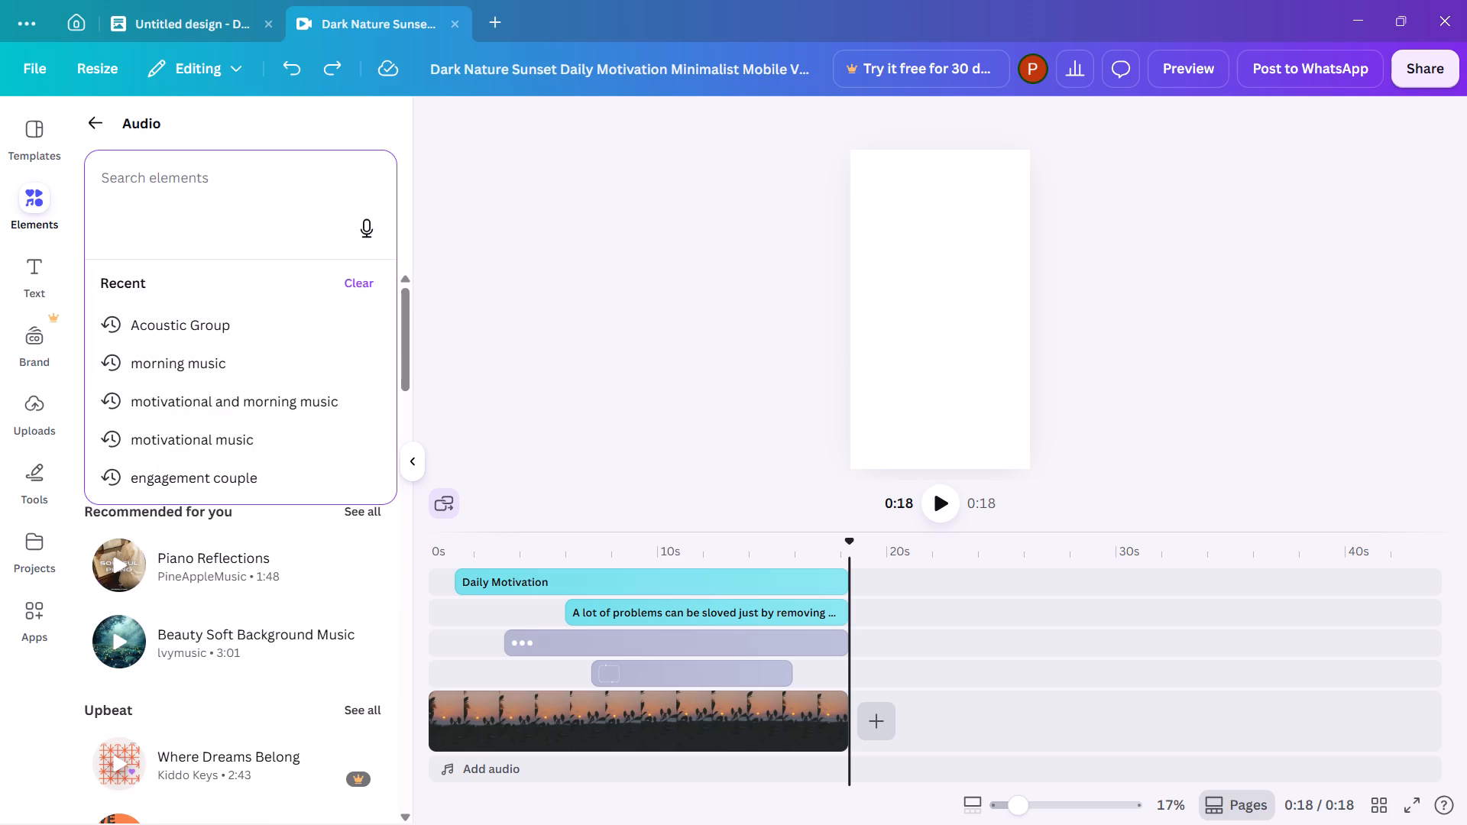
pyautogui.click(165, 364)
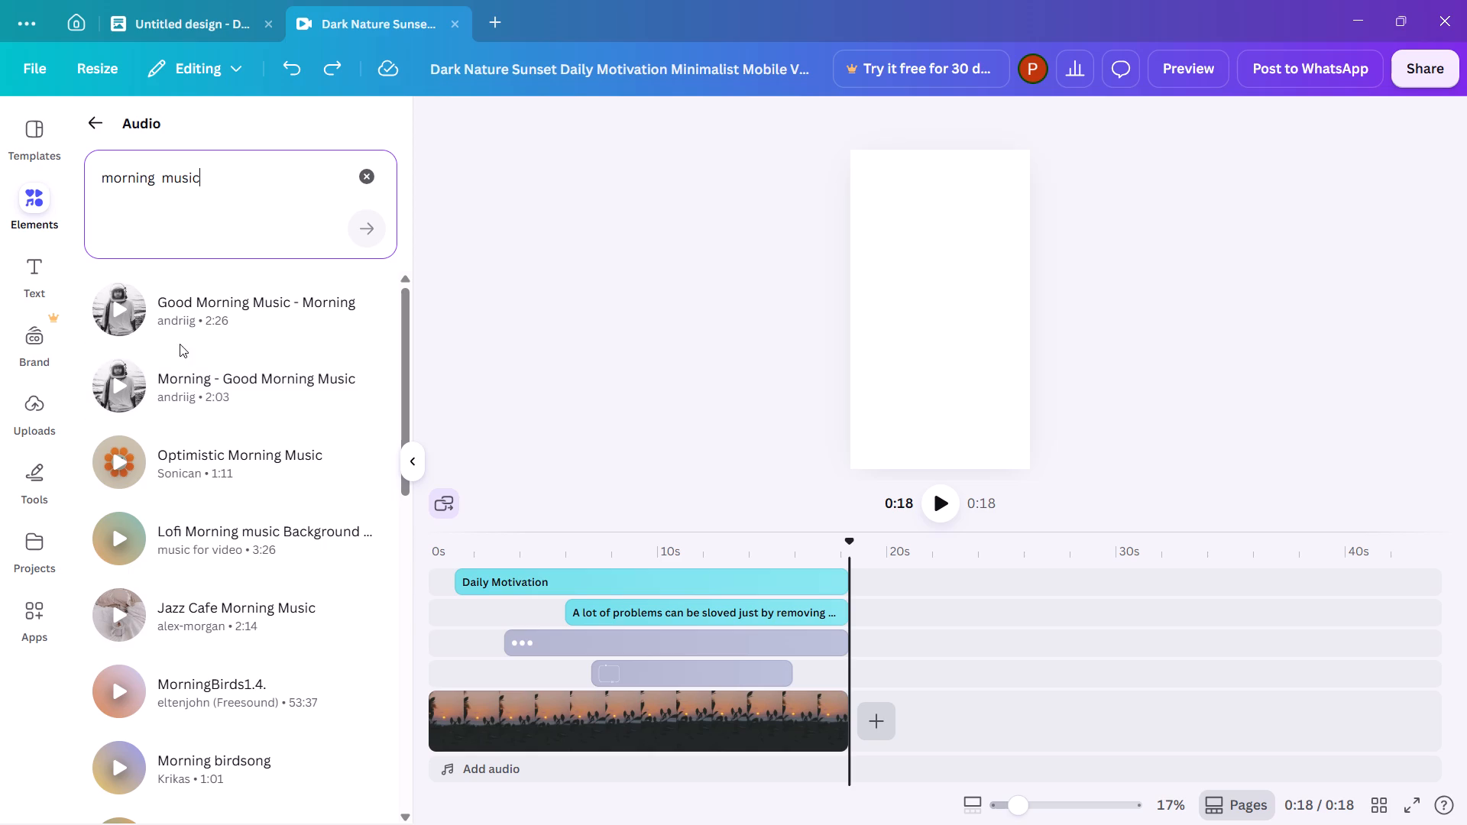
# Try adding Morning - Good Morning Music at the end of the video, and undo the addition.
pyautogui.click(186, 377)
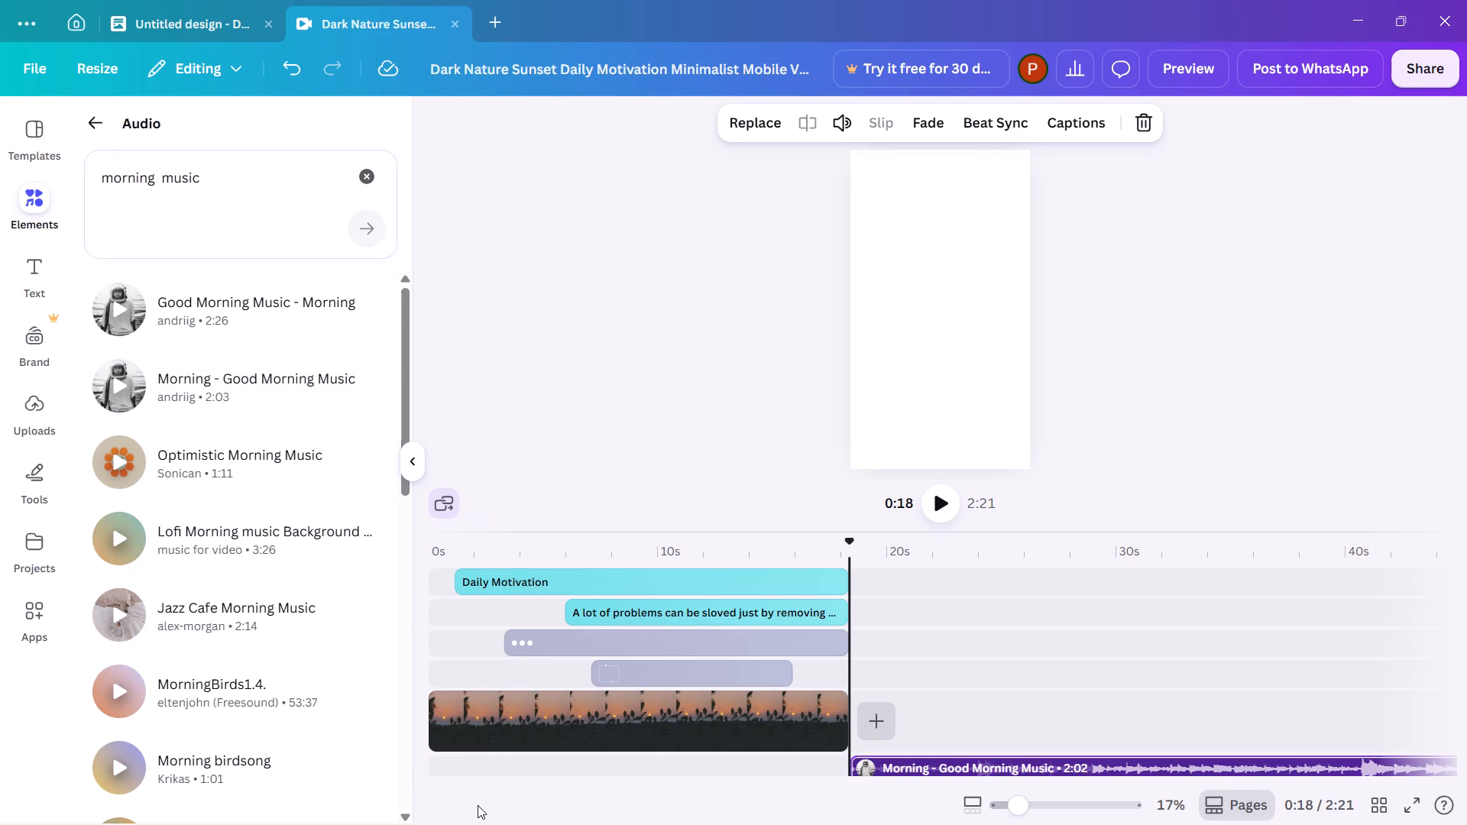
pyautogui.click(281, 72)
# Undo the last change to the three-dot graphic's duration.
pyautogui.click(281, 72)
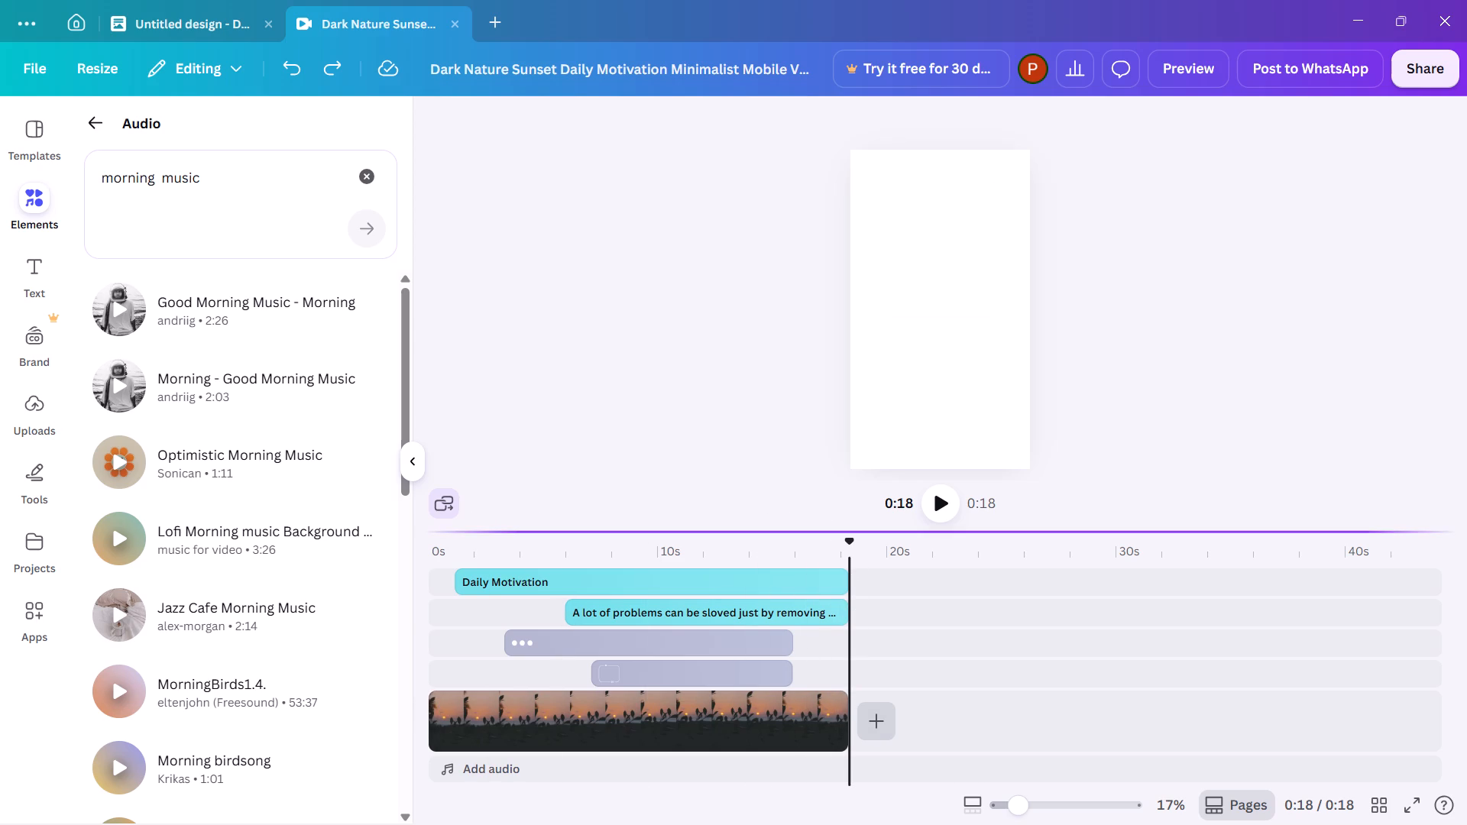
# Play the whole video from the beginning to check the element timing.
pyautogui.click(436, 629)
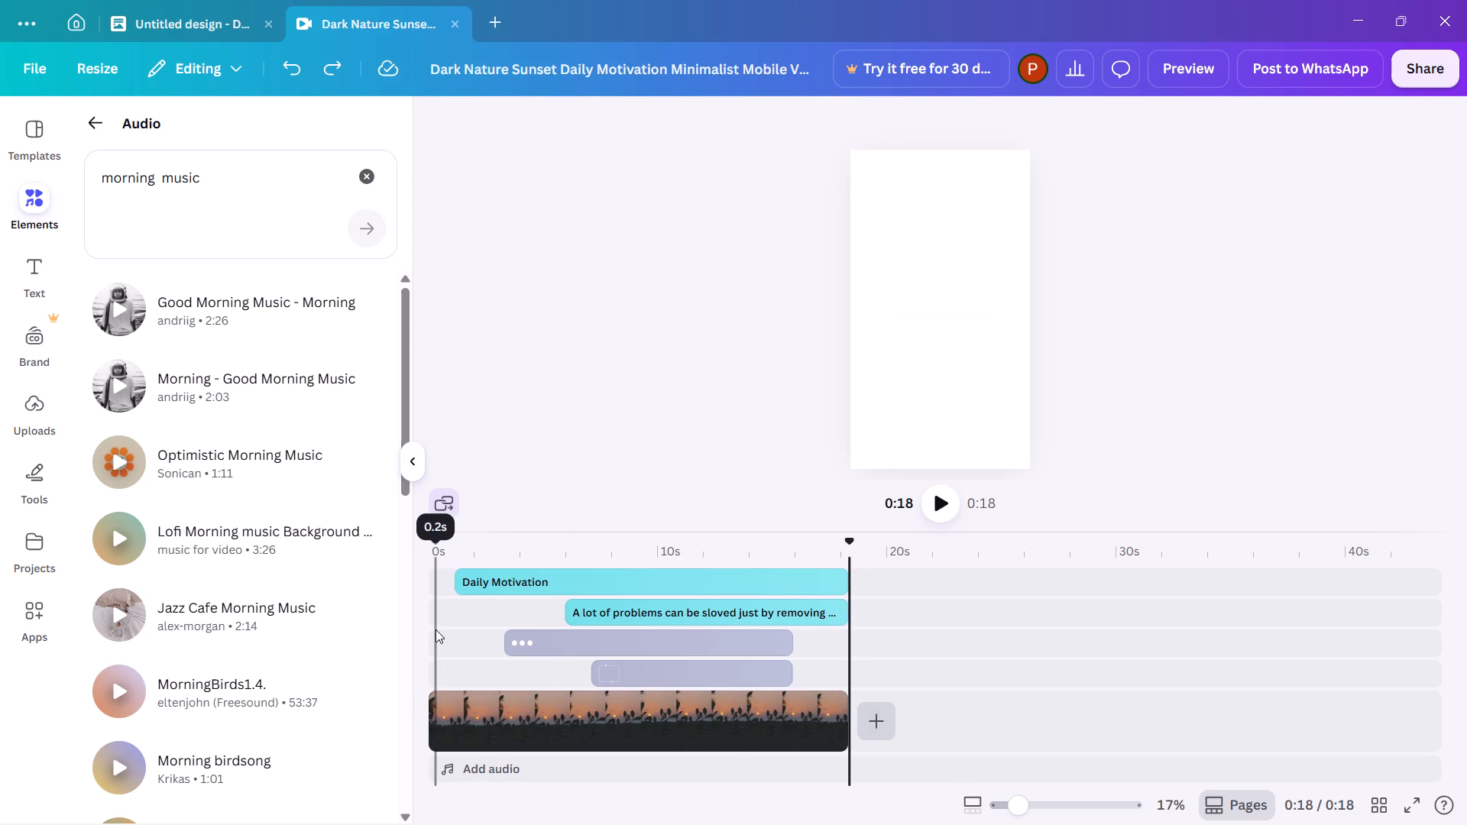
pyautogui.click(940, 493)
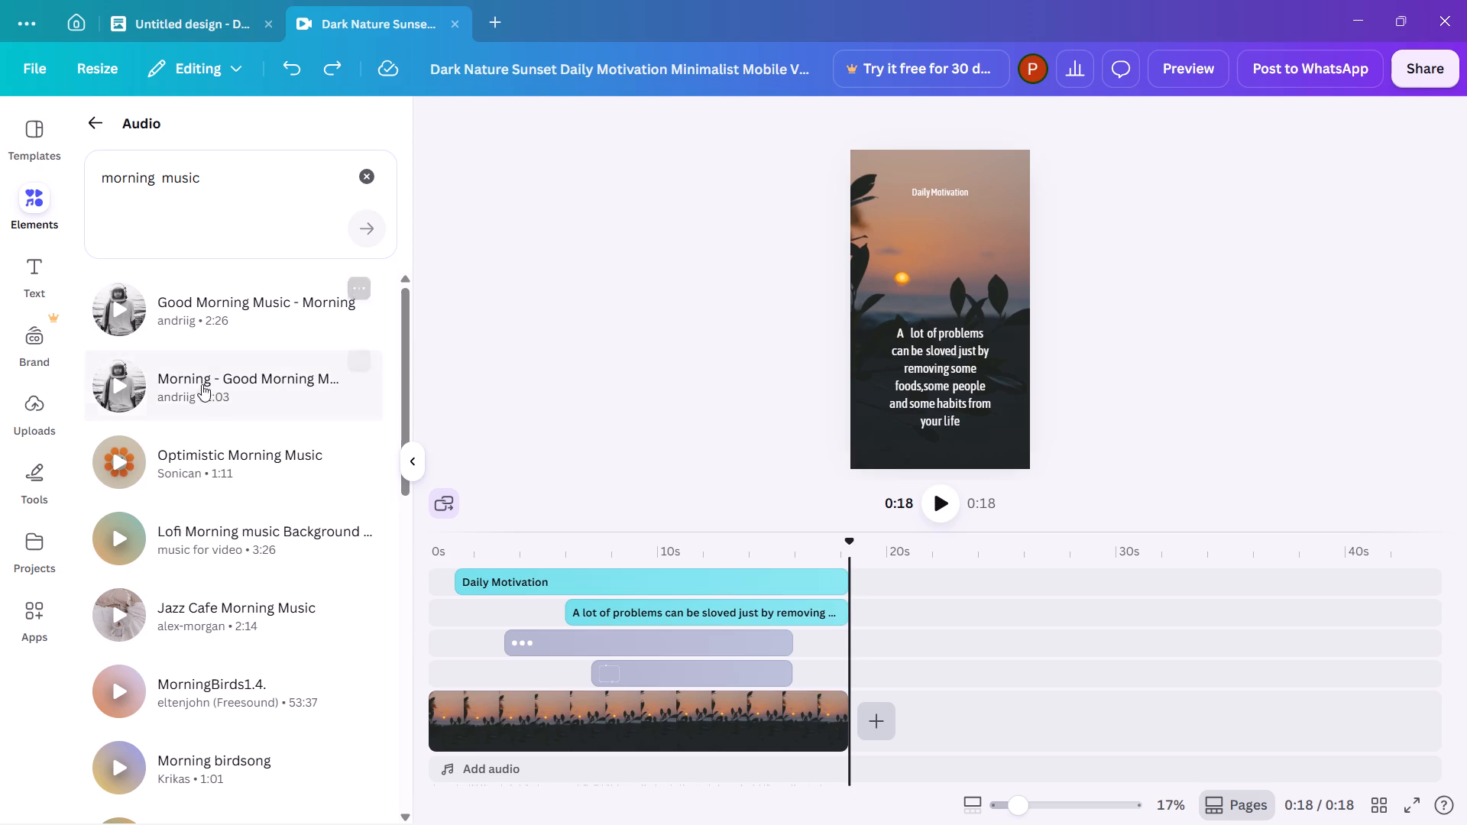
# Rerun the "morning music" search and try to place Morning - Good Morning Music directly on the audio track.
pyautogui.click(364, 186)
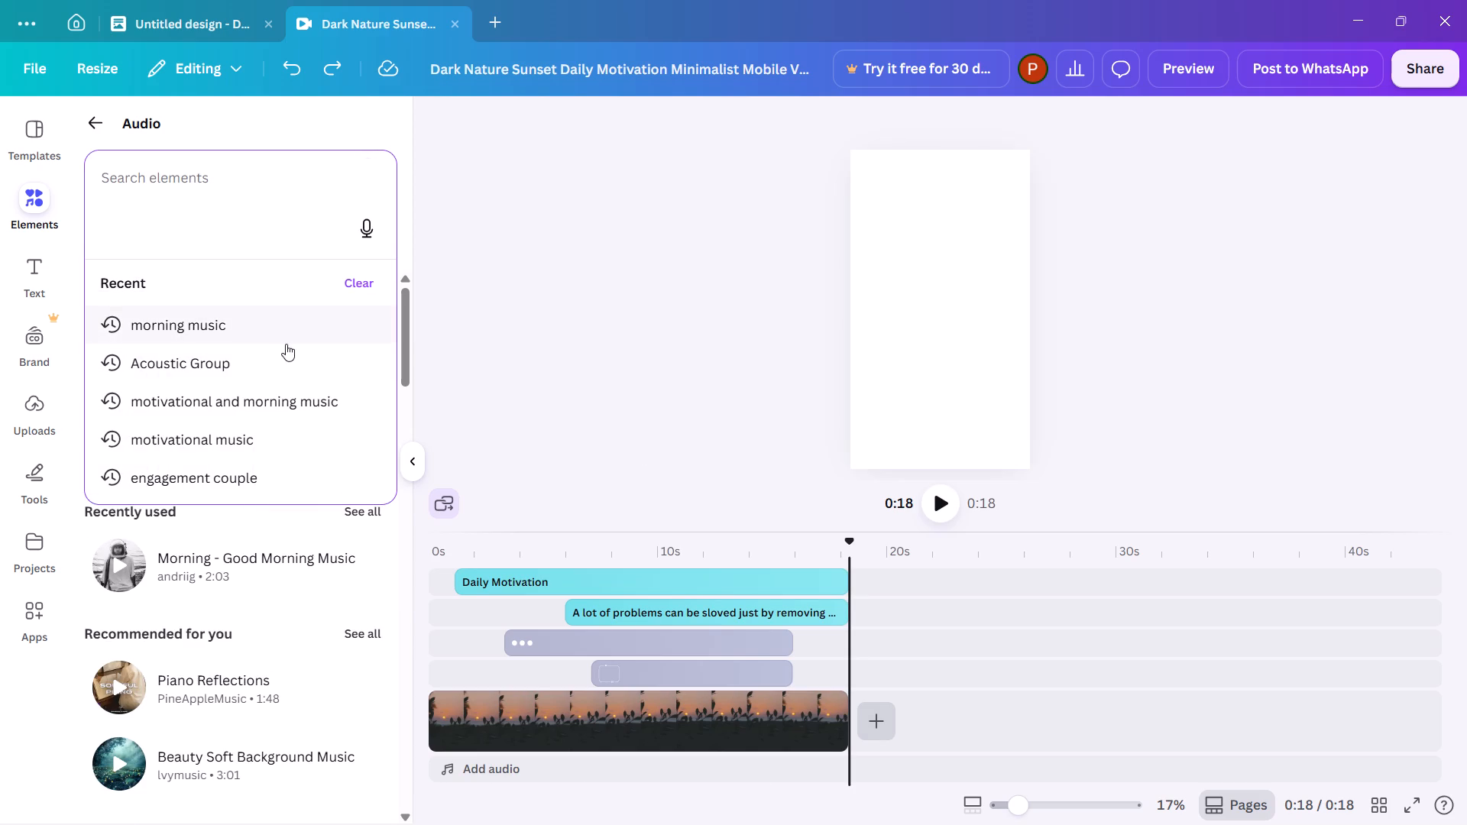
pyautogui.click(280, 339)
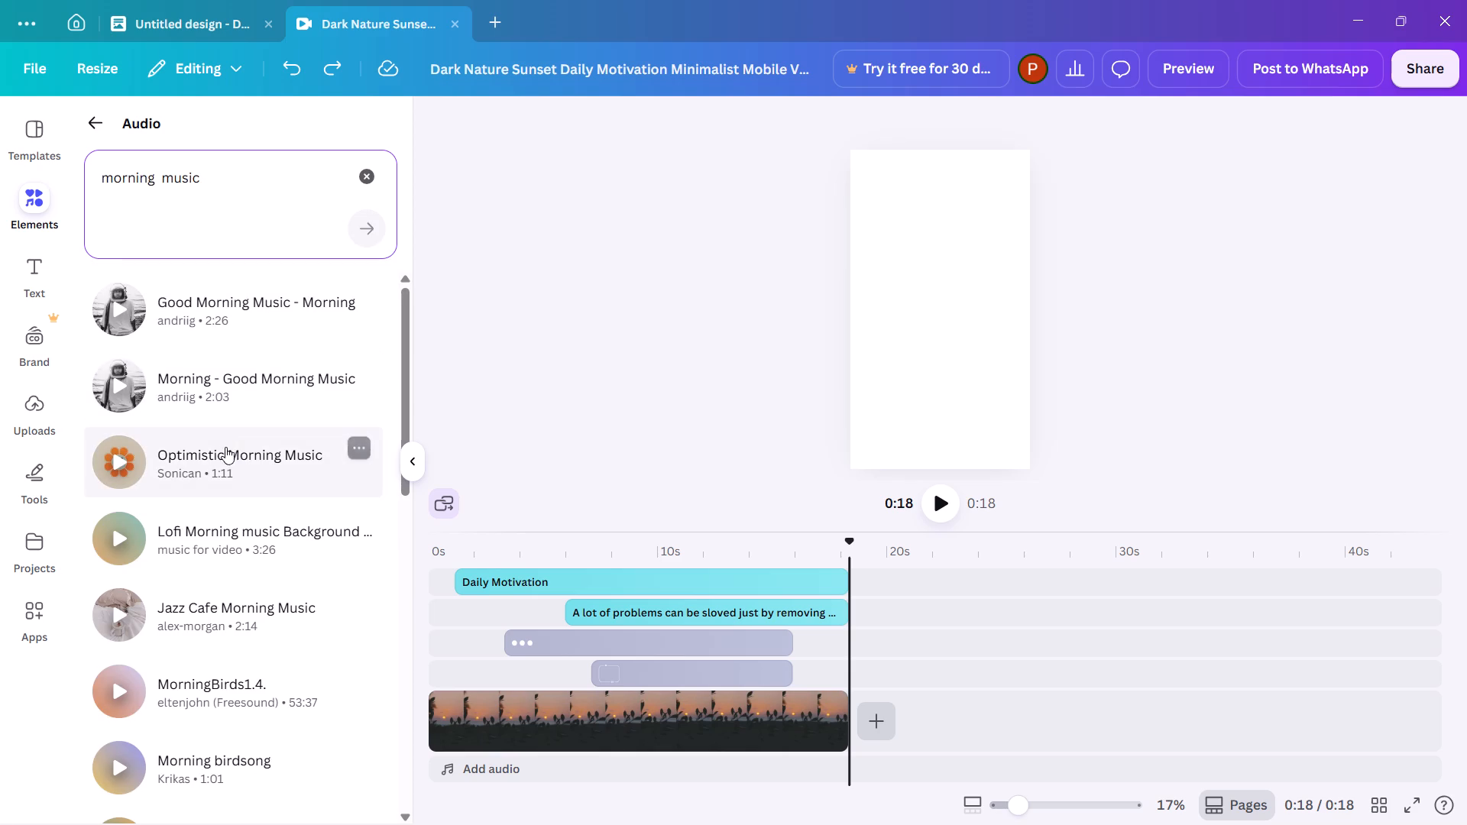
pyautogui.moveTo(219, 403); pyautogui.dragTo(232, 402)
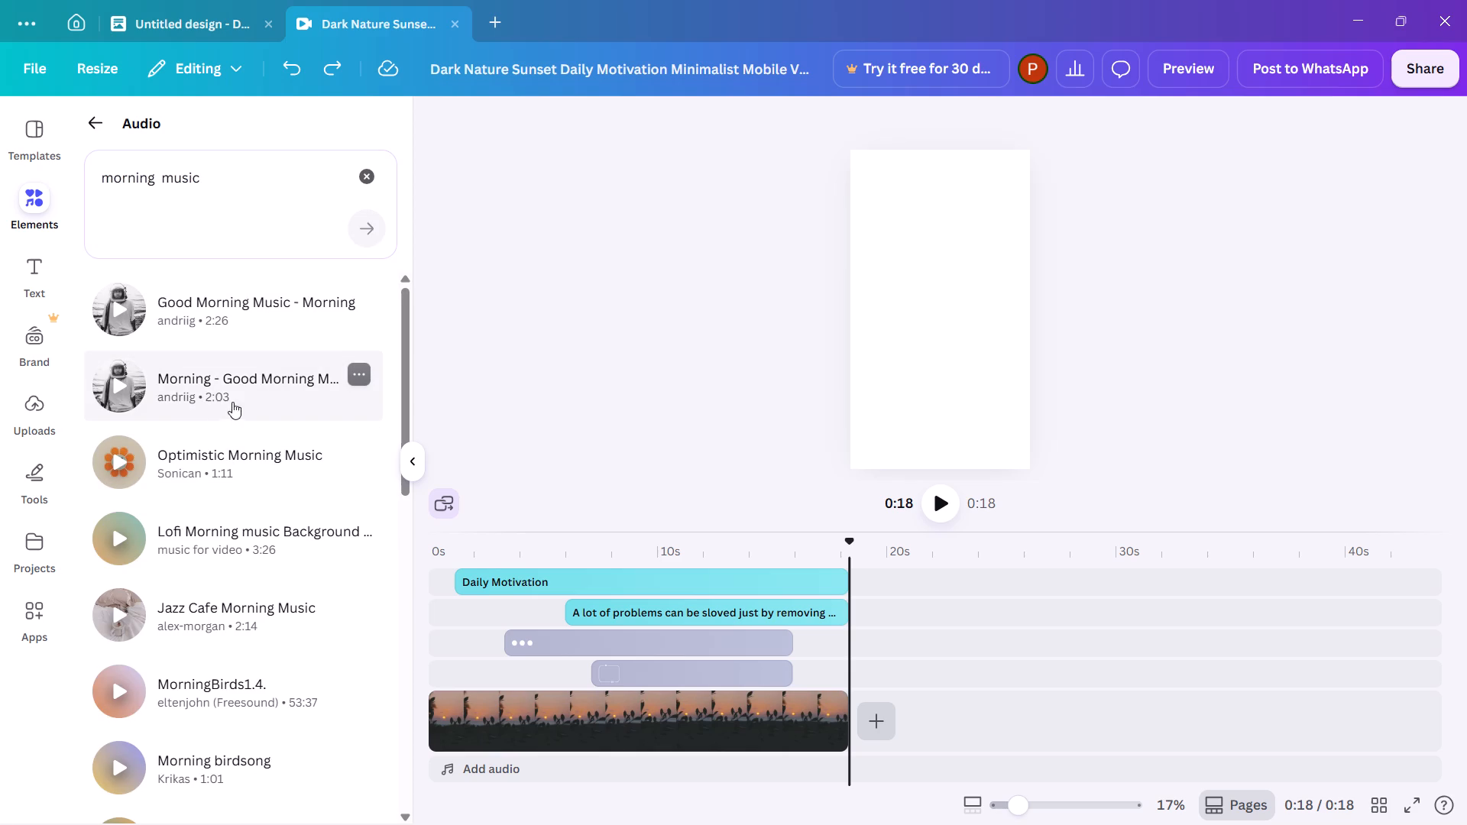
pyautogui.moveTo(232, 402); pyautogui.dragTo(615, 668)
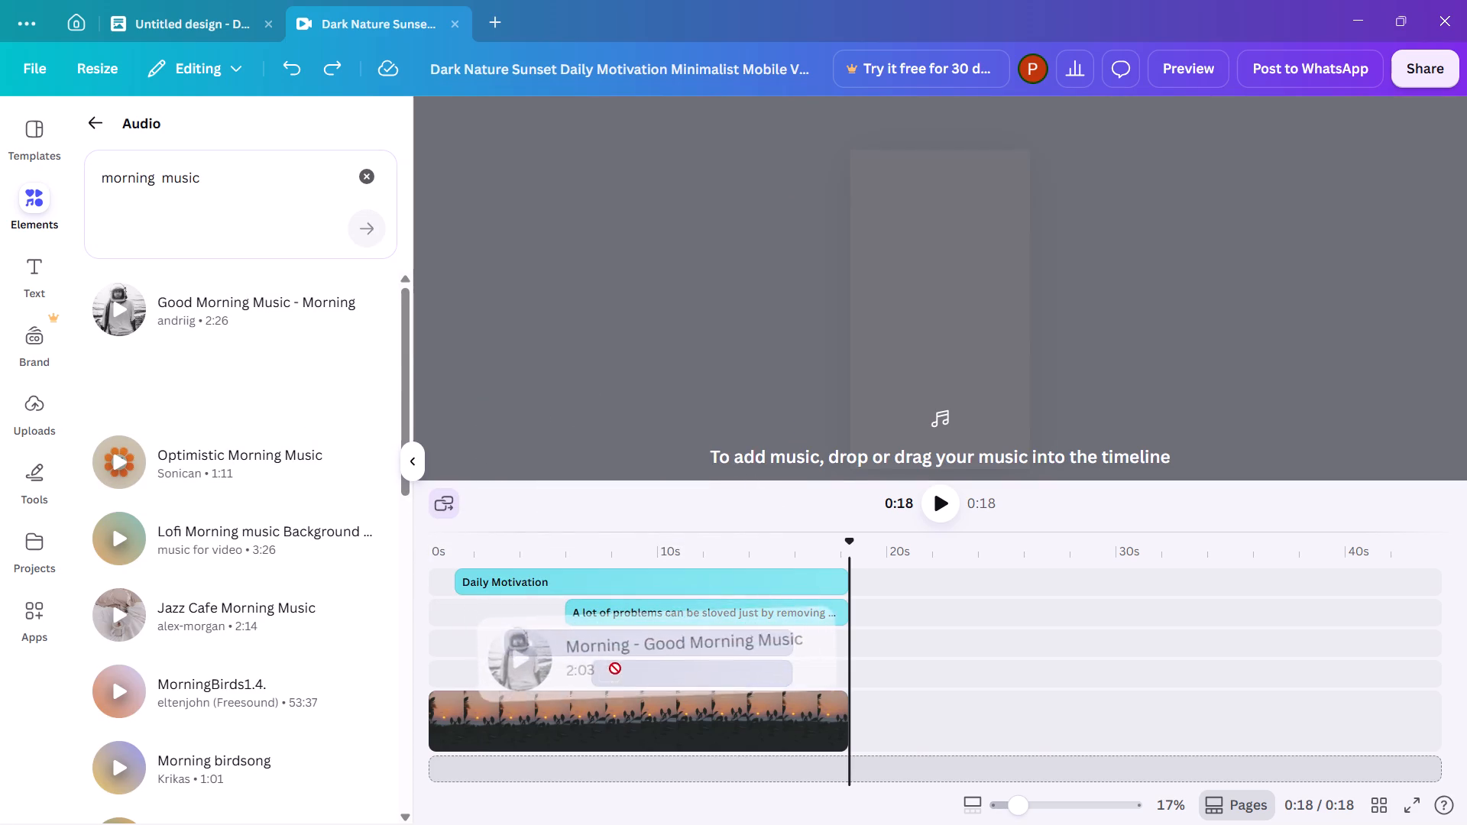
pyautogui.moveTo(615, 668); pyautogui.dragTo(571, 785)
# Play the opening of the video and pause it at about 3 seconds.
pyautogui.click(546, 777)
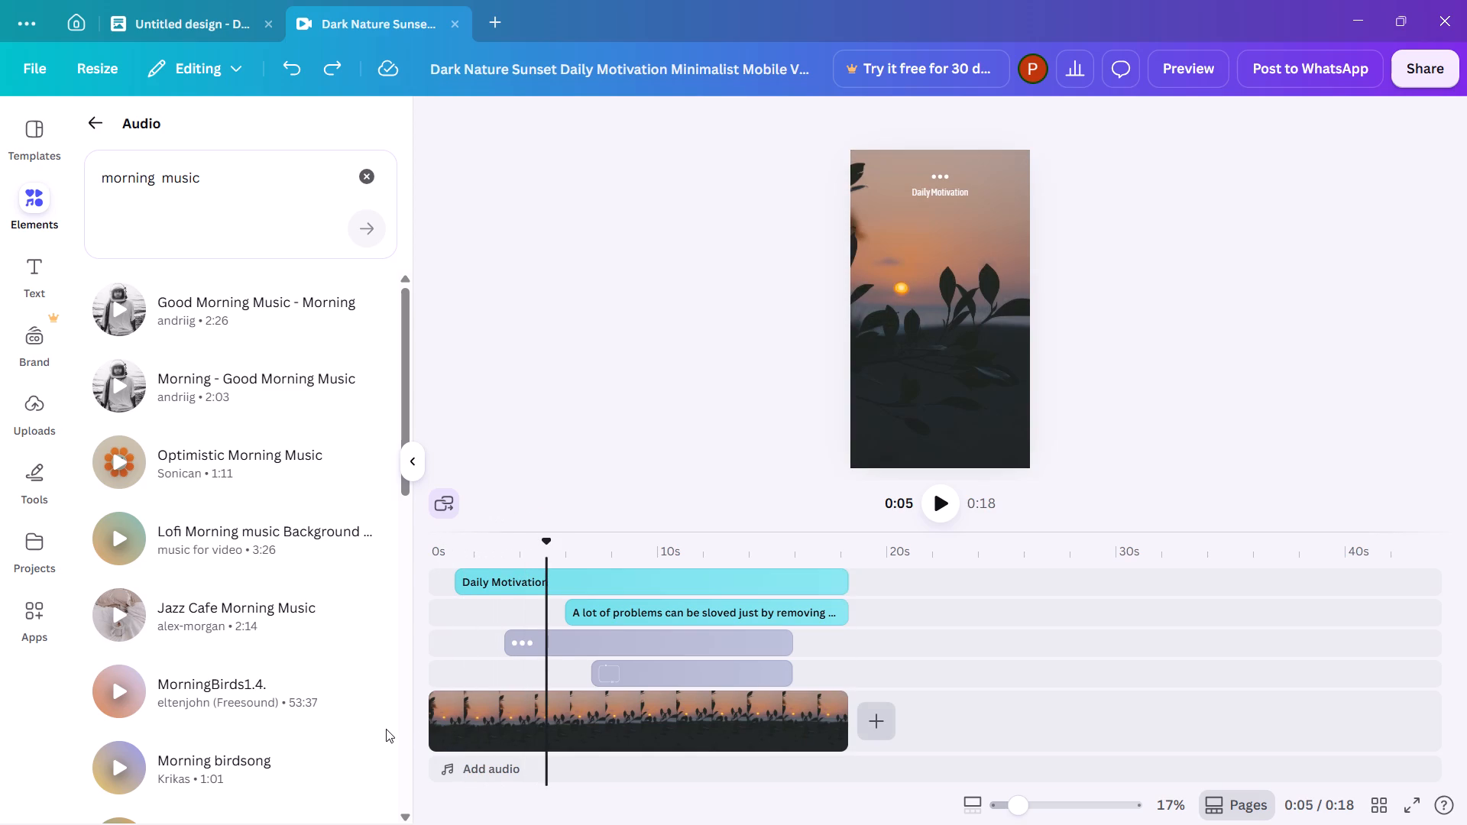
pyautogui.click(449, 653)
pyautogui.press('space')
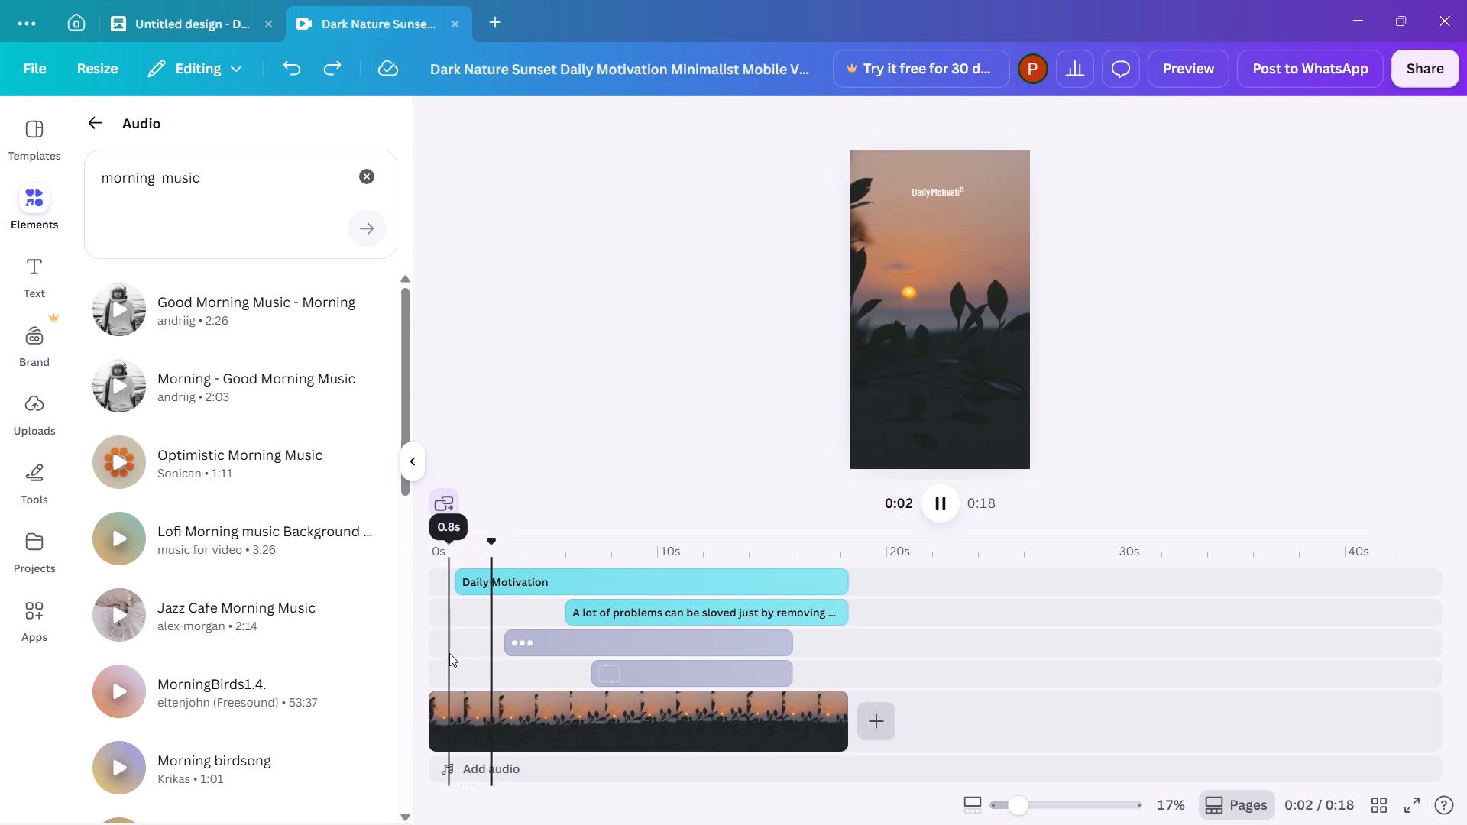
pyautogui.press('space')
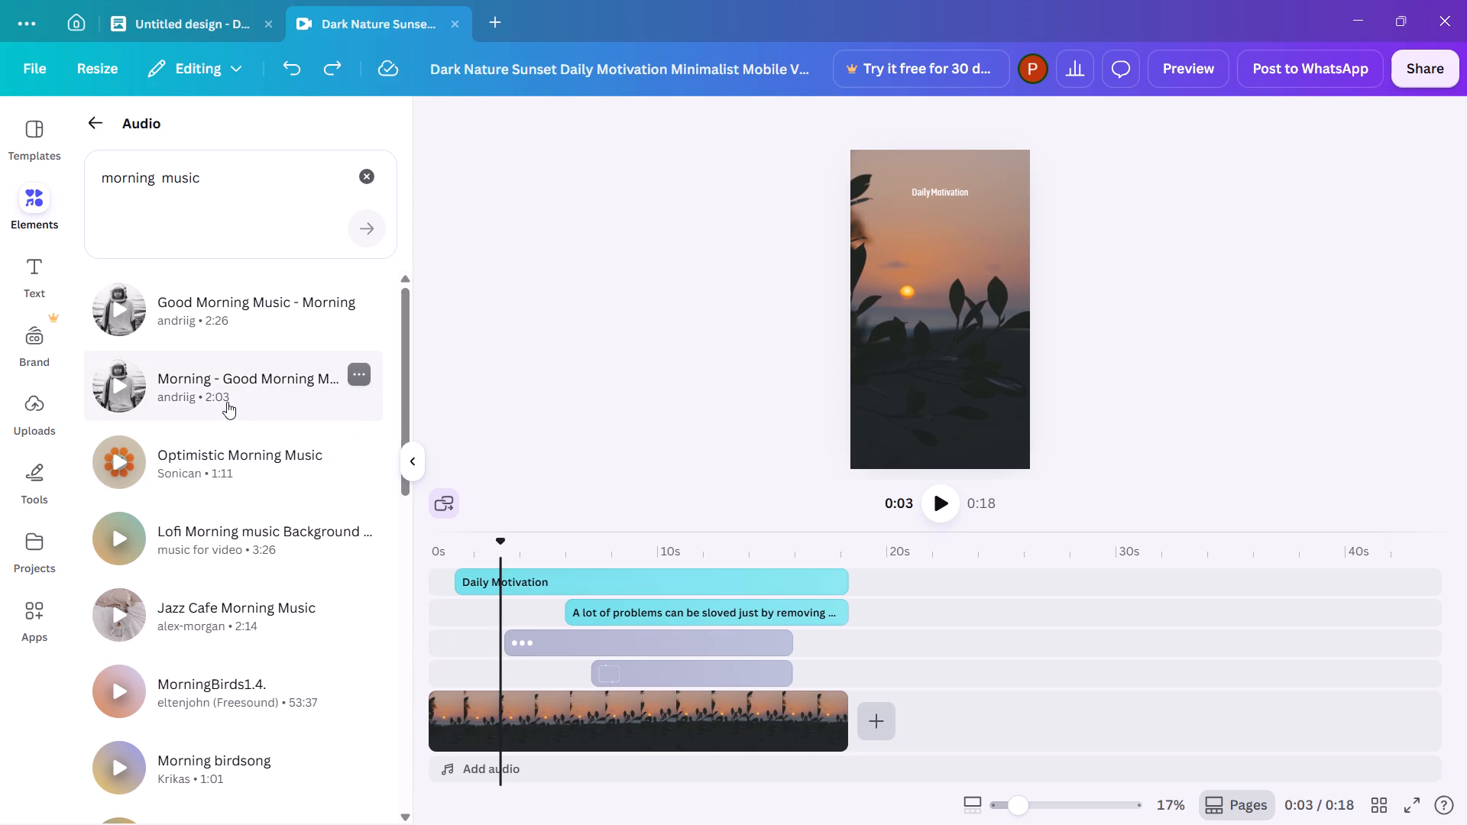
# Add Morning - Good Morning Music to the audio track and move it to start at about 0.1 s.
pyautogui.click(227, 402)
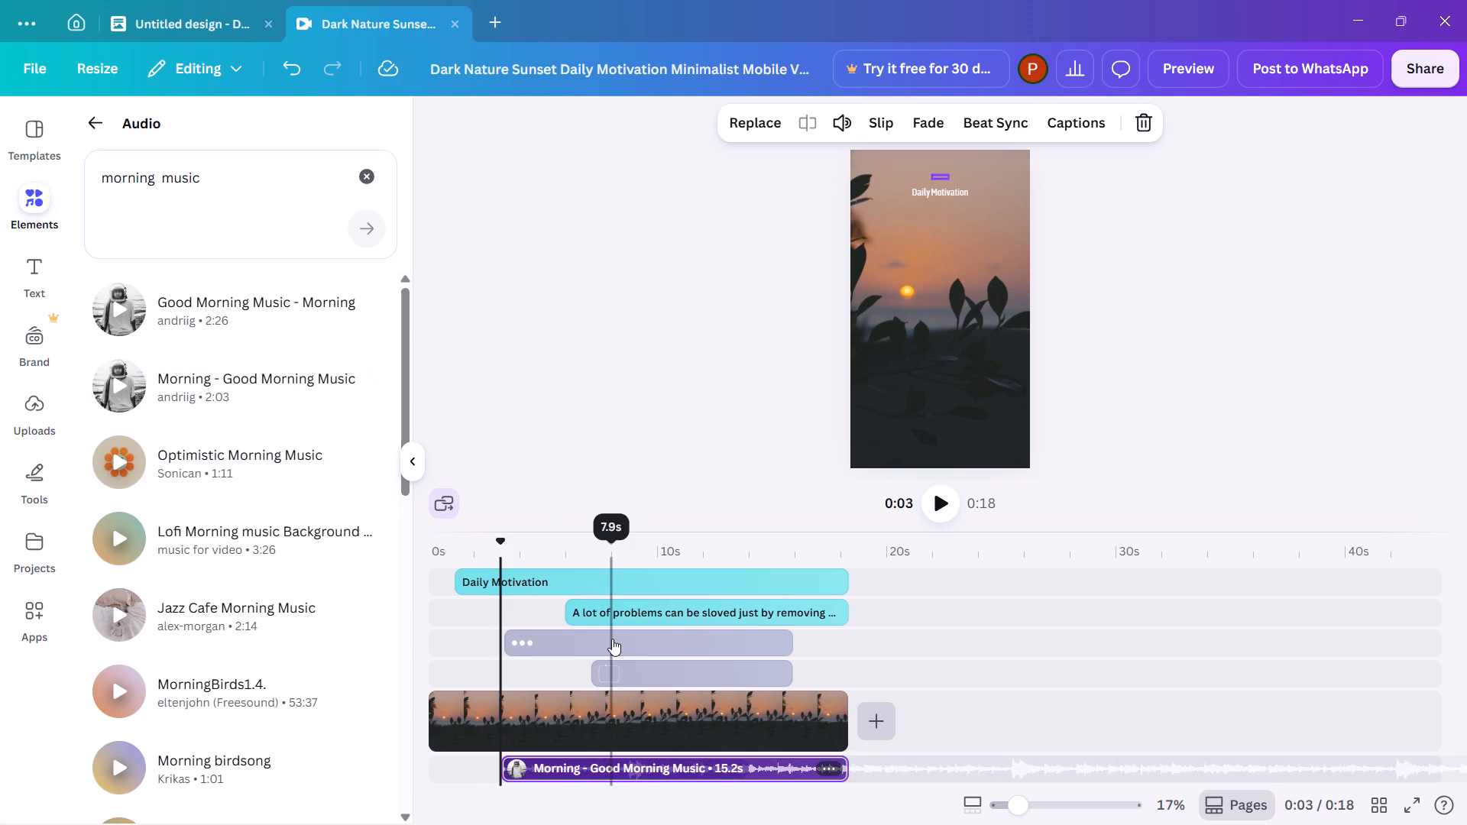
pyautogui.moveTo(584, 768); pyautogui.dragTo(548, 767)
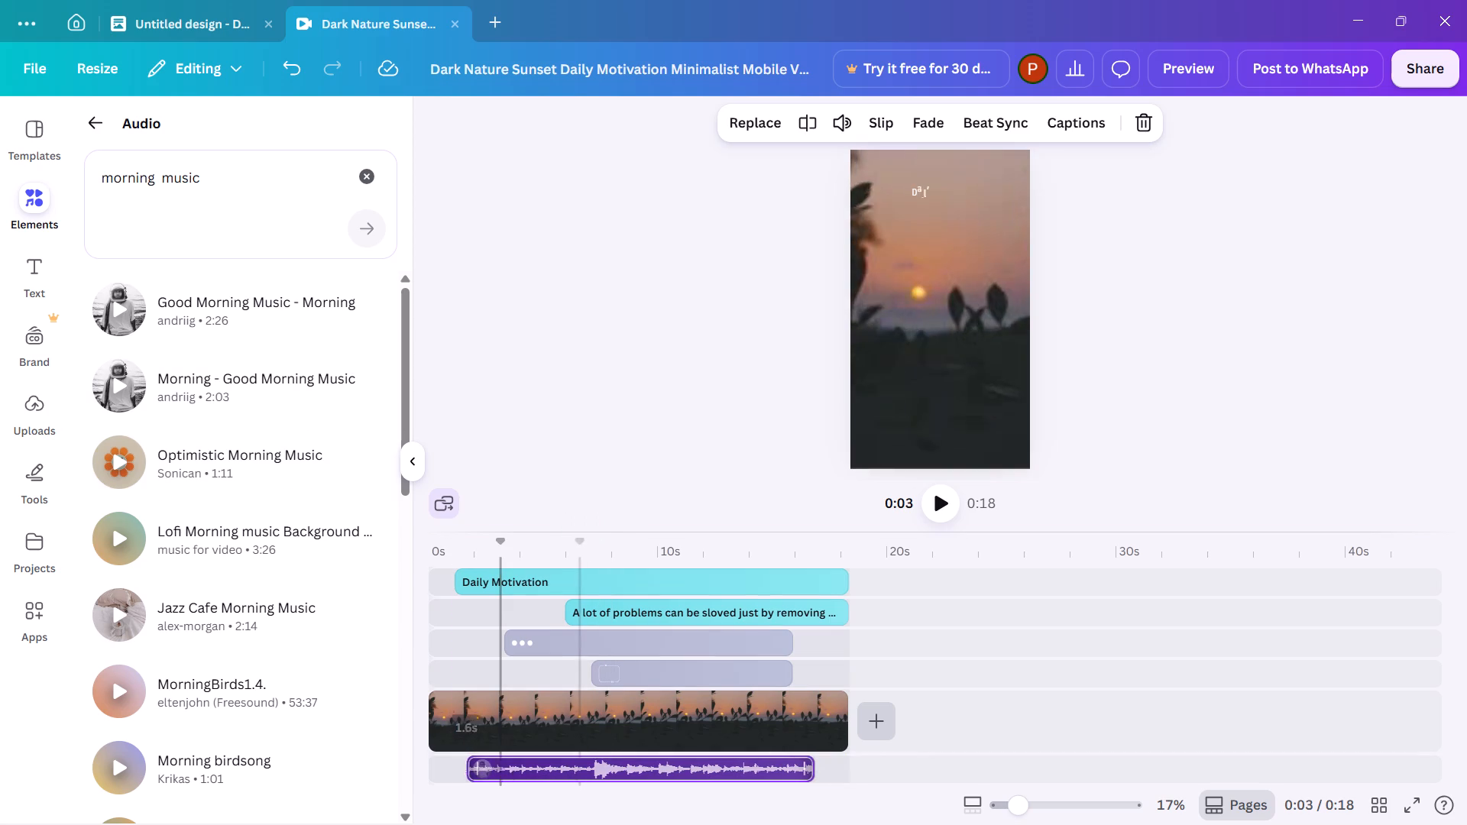
pyautogui.moveTo(548, 767); pyautogui.dragTo(516, 765)
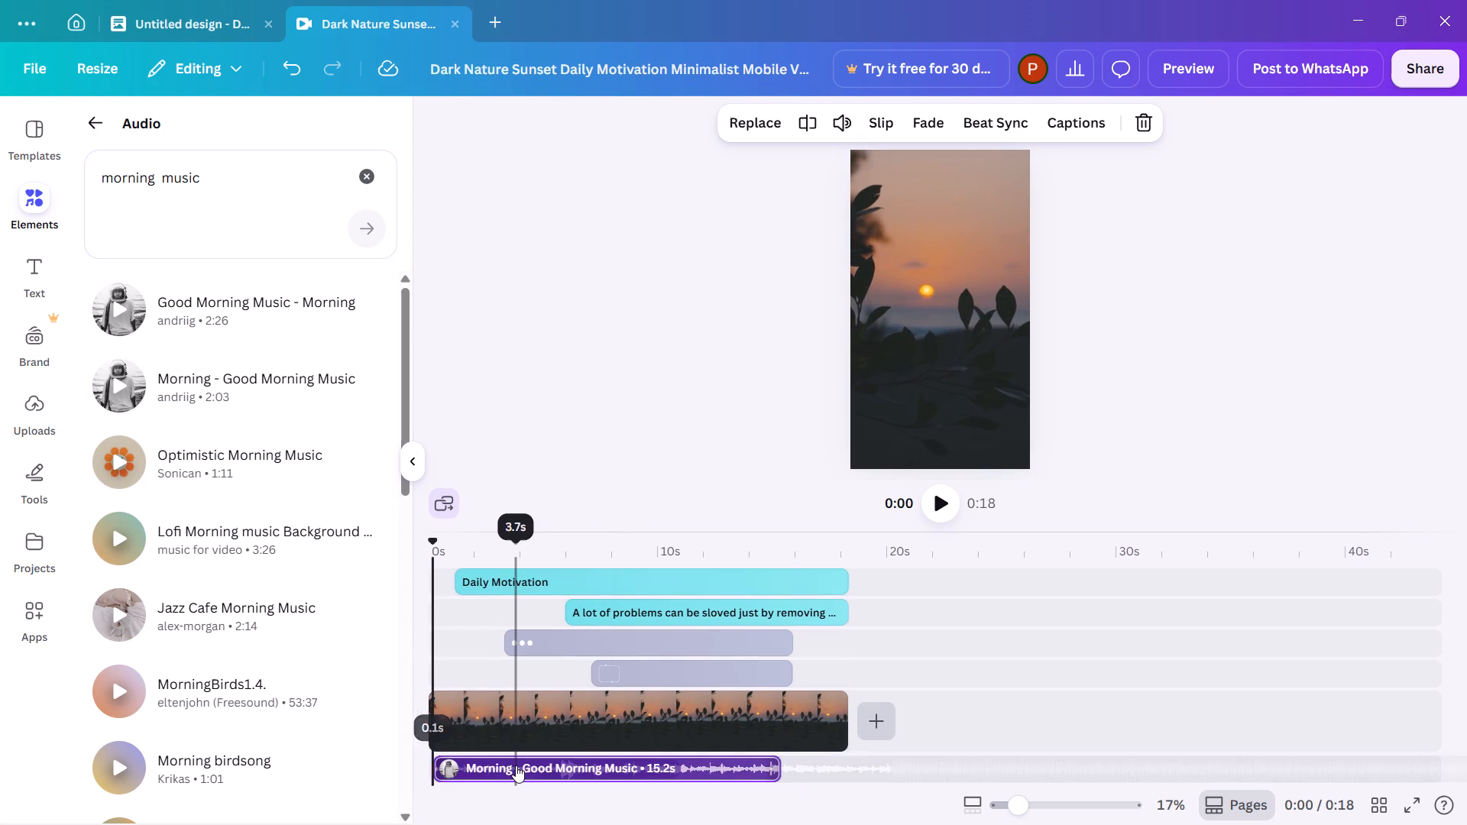
# Play the whole video from the beginning with the added music.
pyautogui.click(435, 662)
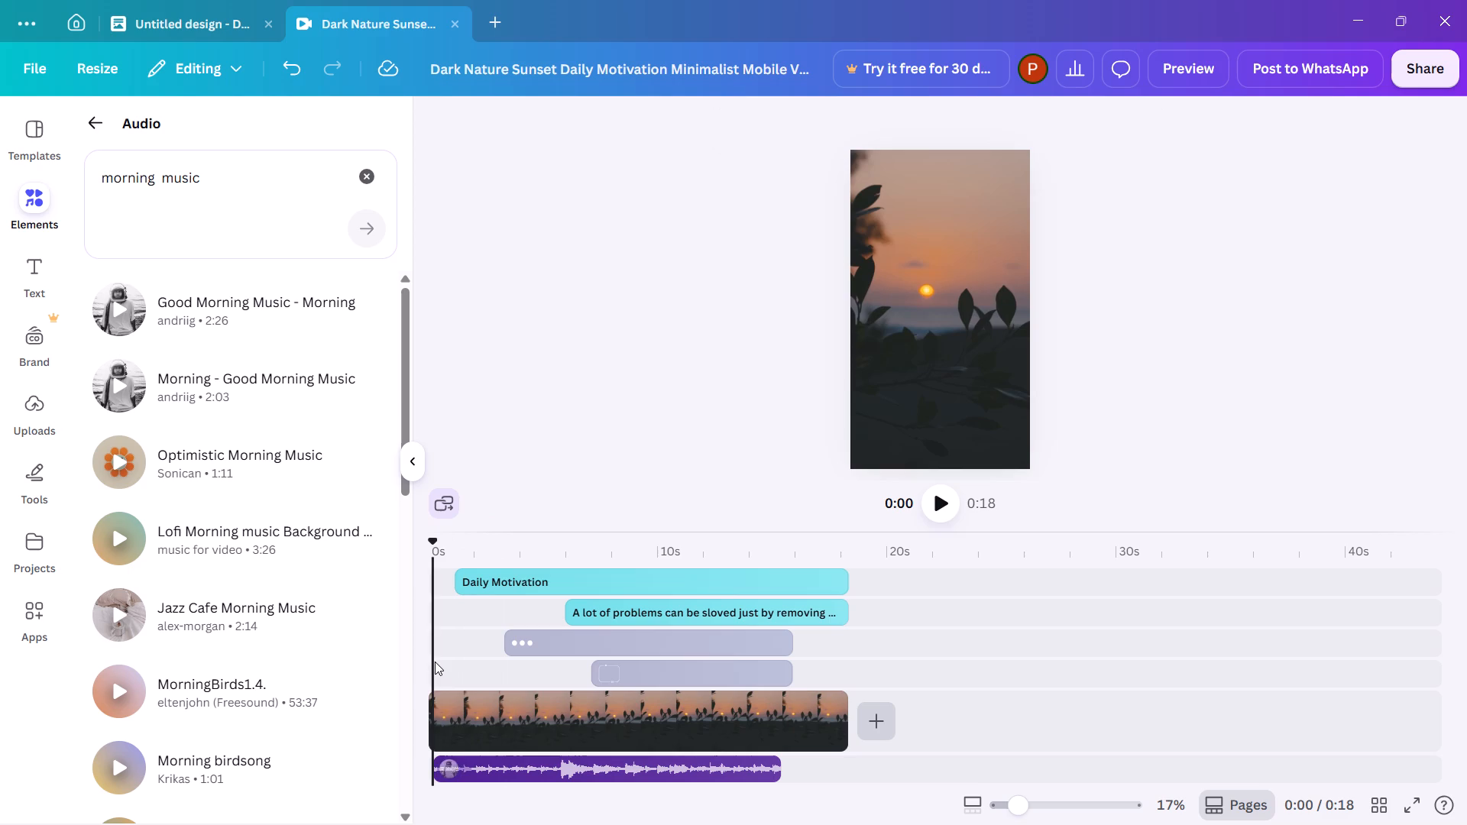
pyautogui.press('space')
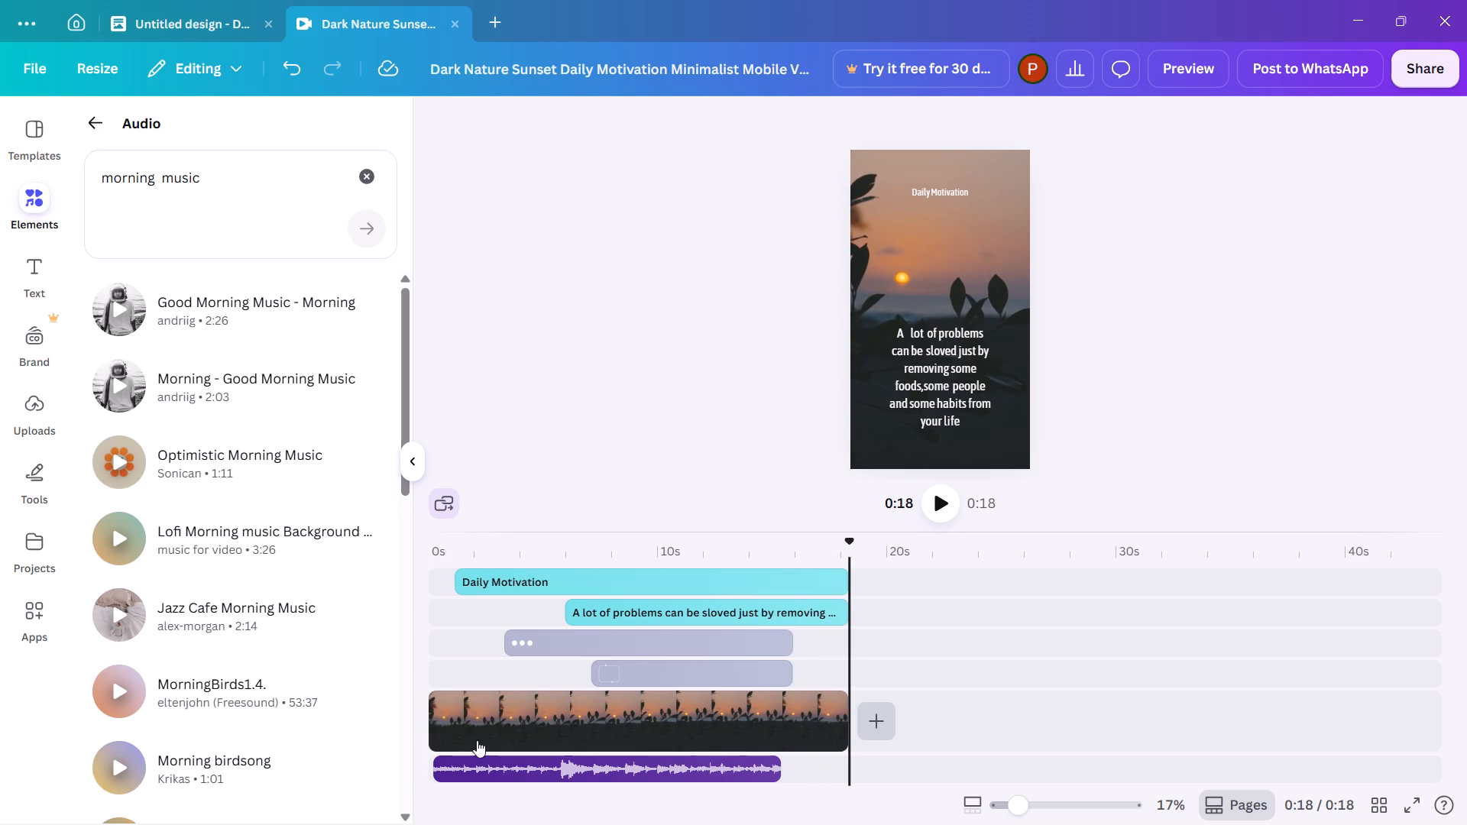
# Extend the end of the Morning - Good Morning Music clip to a duration of 16.0 s.
pyautogui.click(792, 726)
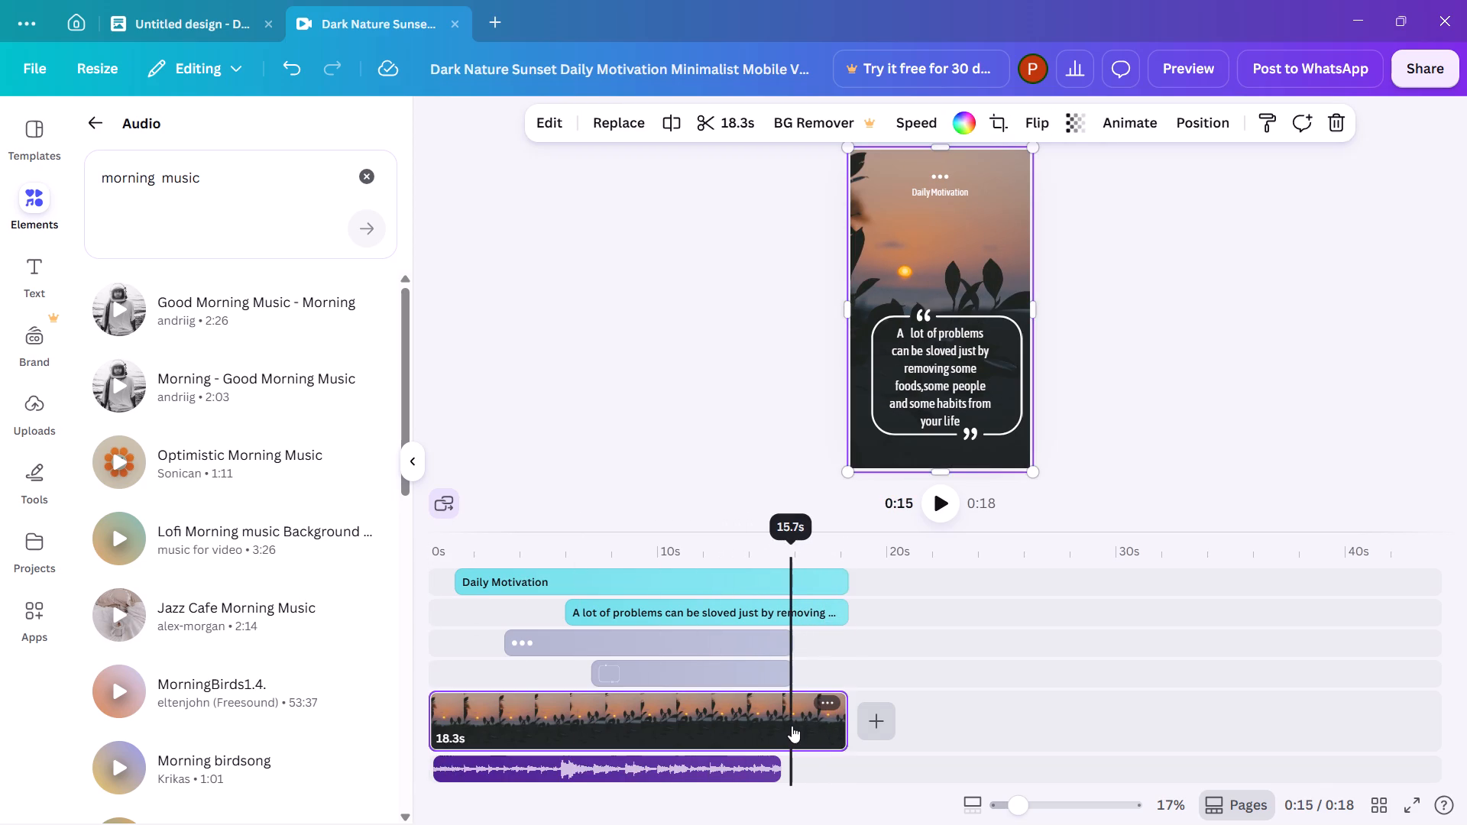
pyautogui.click(773, 762)
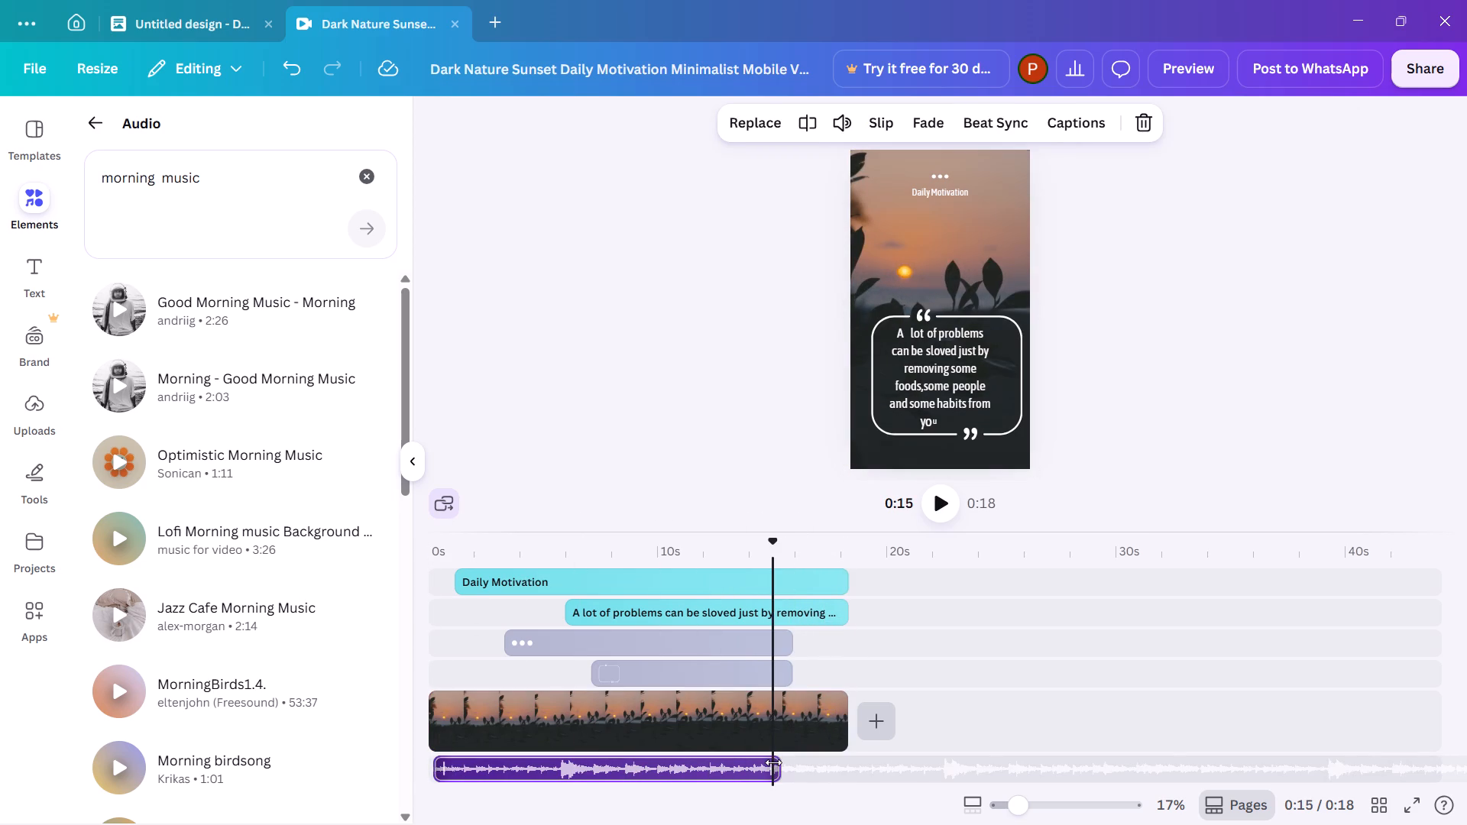
pyautogui.moveTo(773, 762); pyautogui.dragTo(792, 762)
pyautogui.click(792, 762)
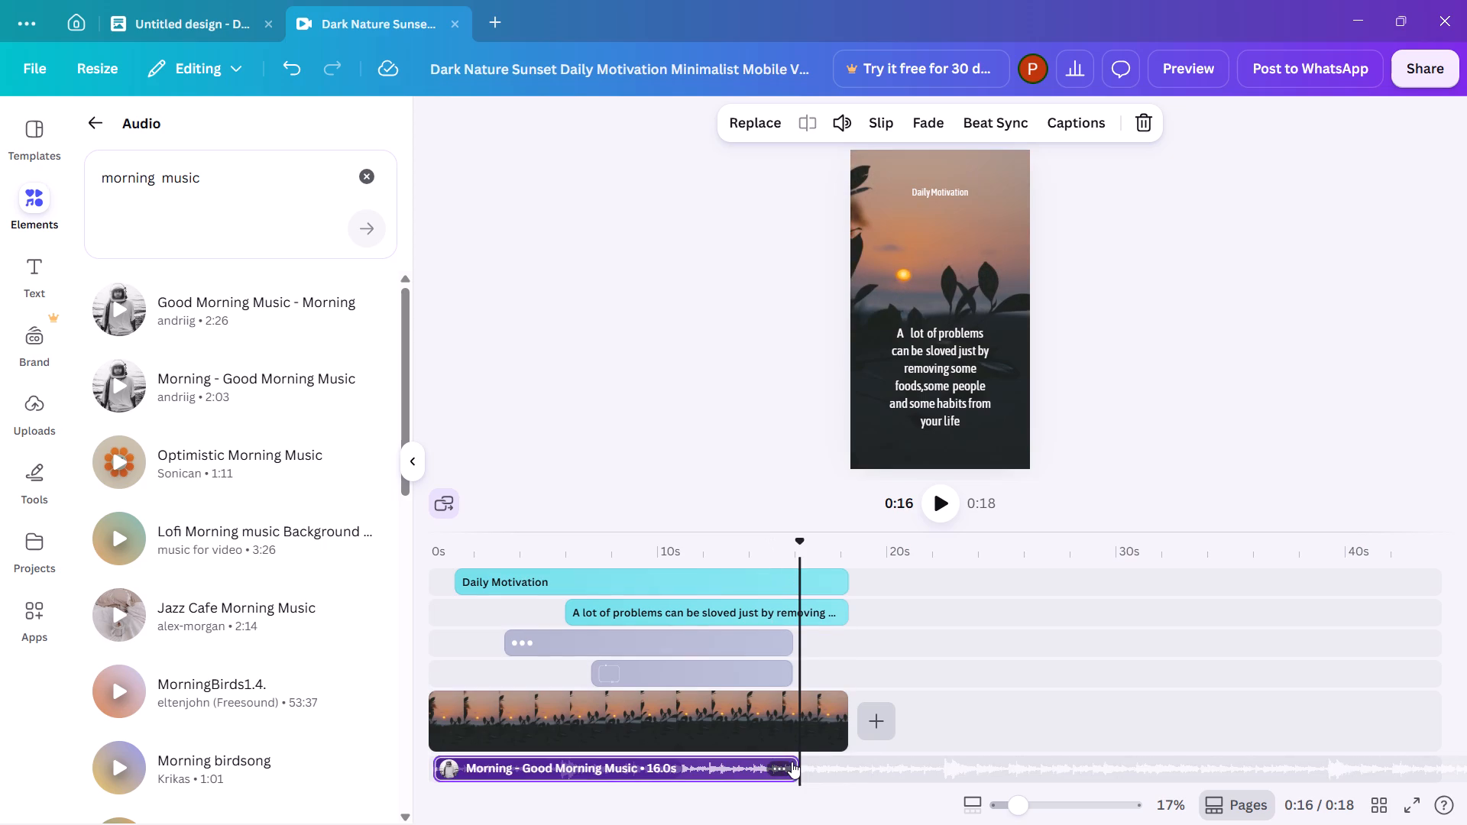
# Trim the end of the sunset video clip to 16.1 s so it matches the end of the music.
pyautogui.click(809, 725)
pyautogui.click(792, 720)
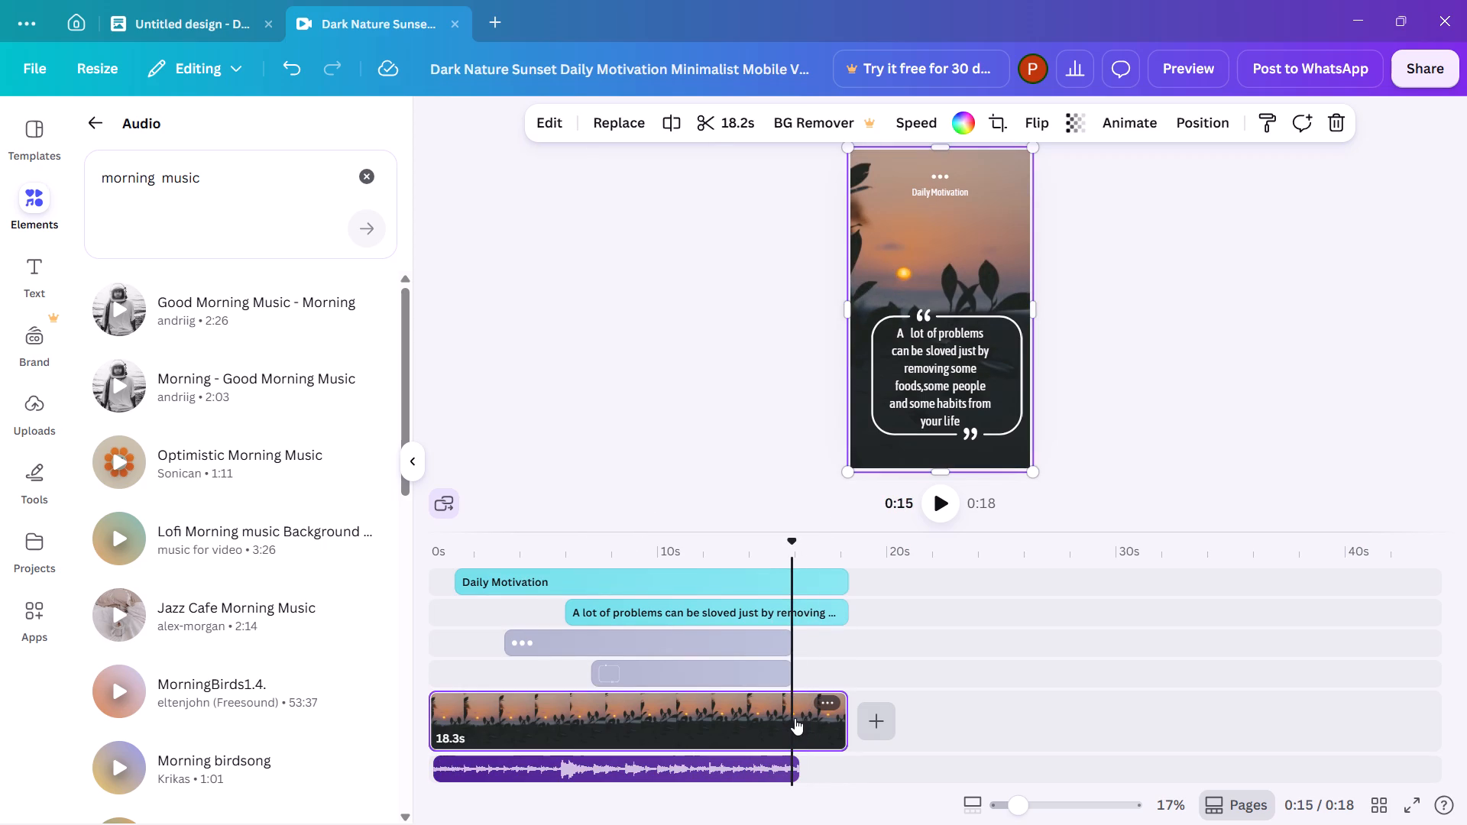
pyautogui.click(795, 717)
pyautogui.click(799, 714)
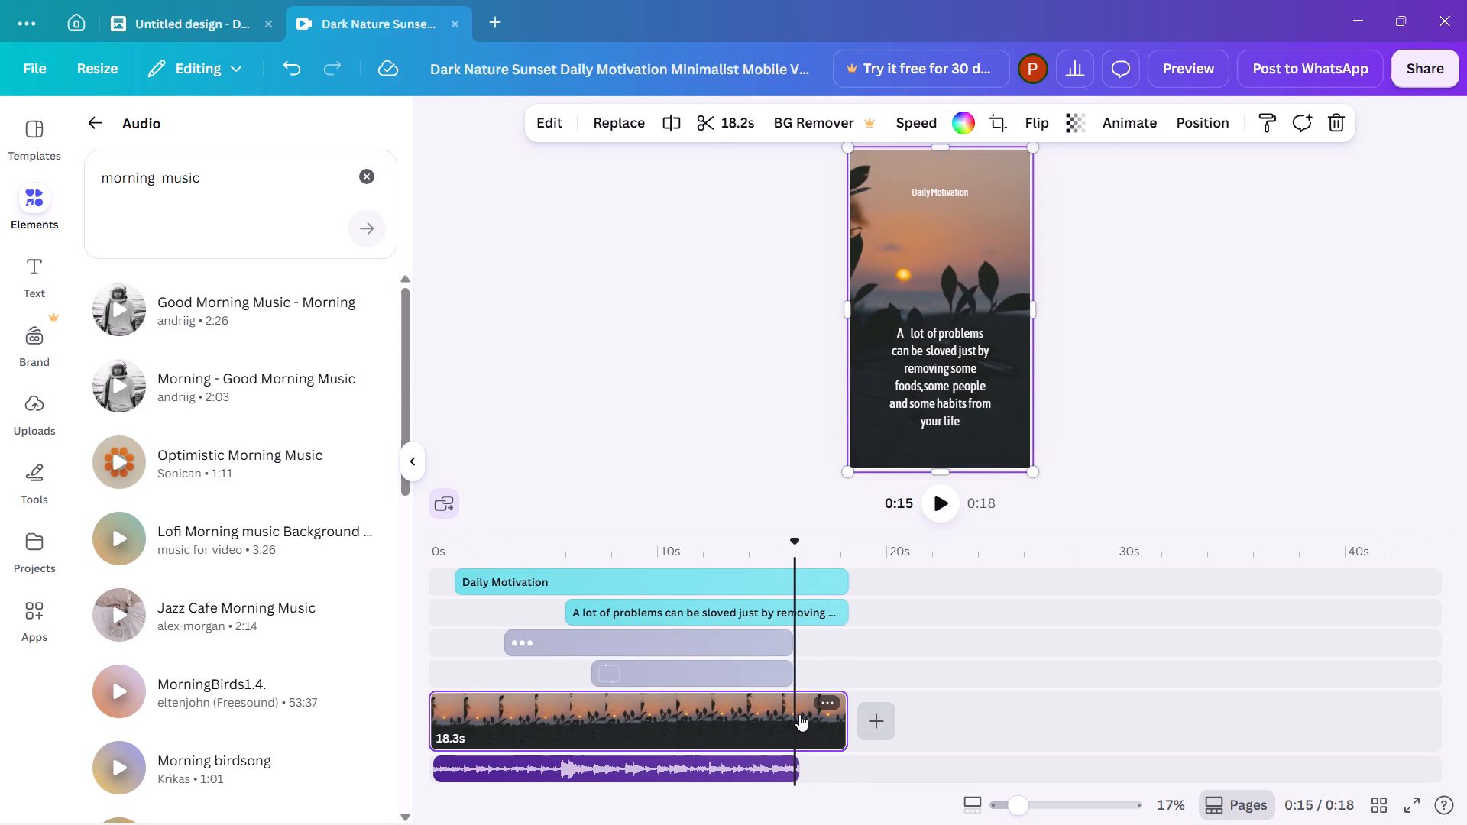
pyautogui.moveTo(799, 714); pyautogui.dragTo(800, 713)
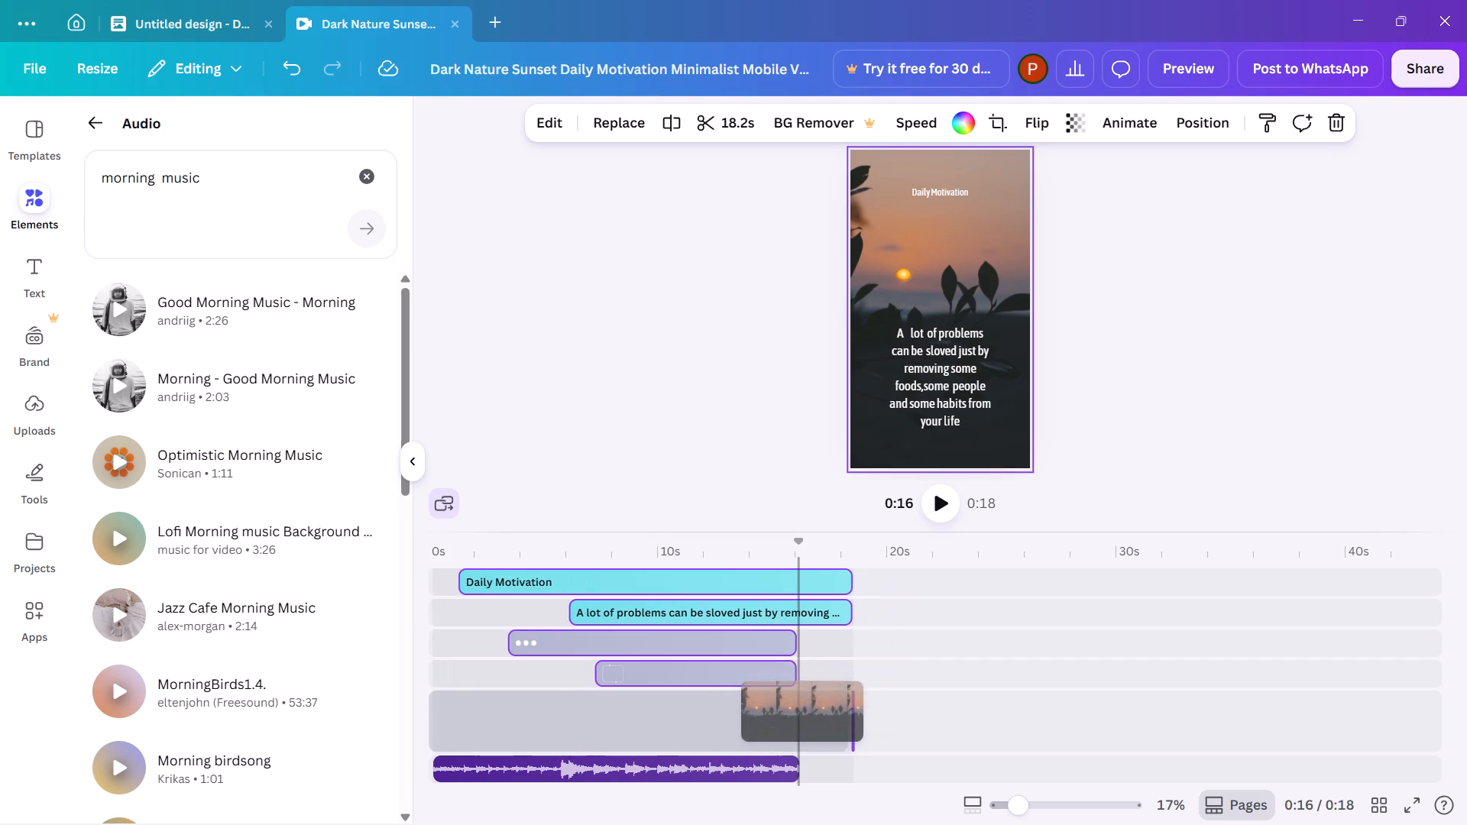
pyautogui.moveTo(800, 713); pyautogui.dragTo(758, 731)
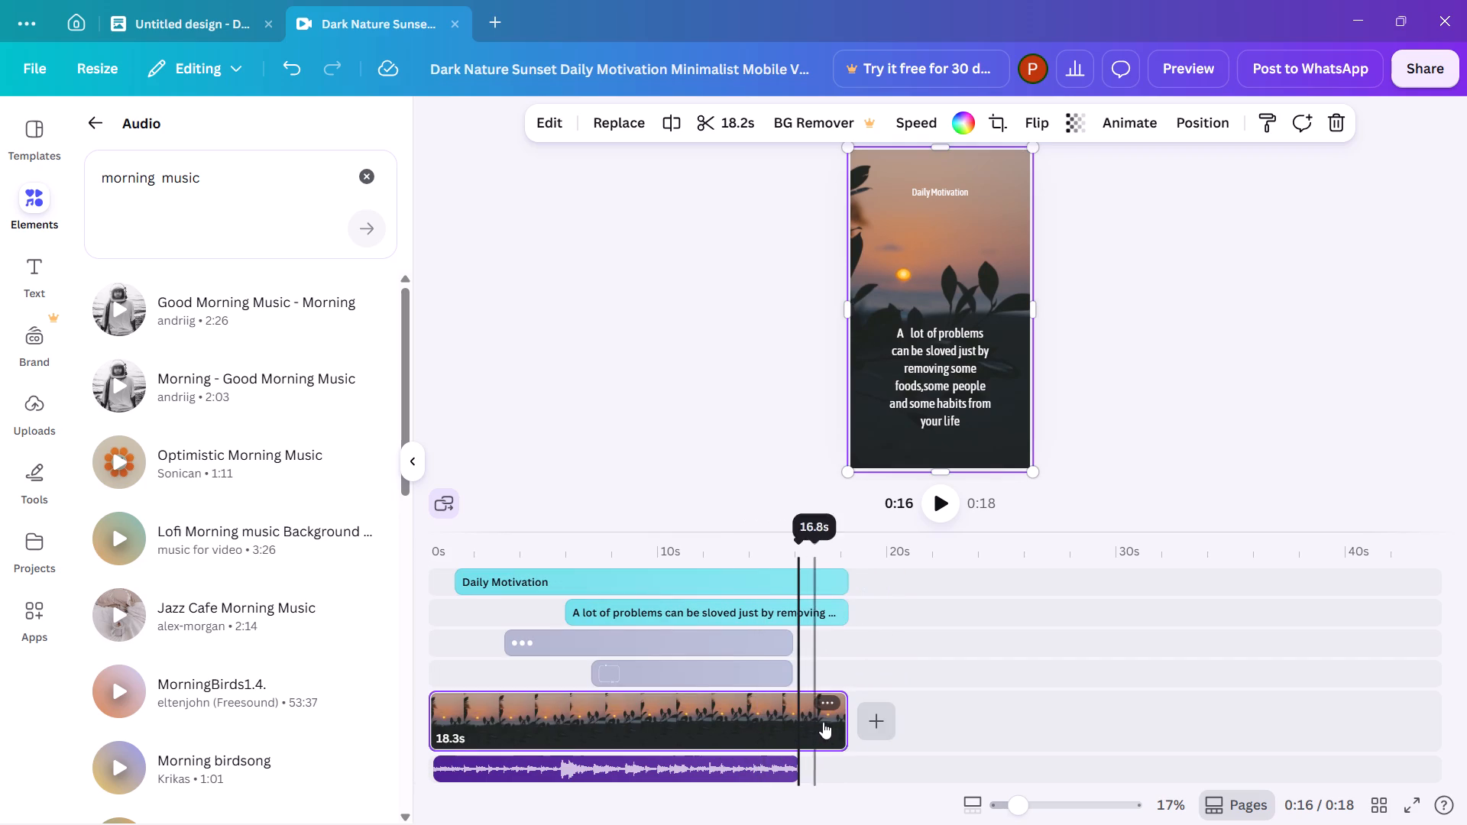
pyautogui.moveTo(839, 720); pyautogui.dragTo(789, 721)
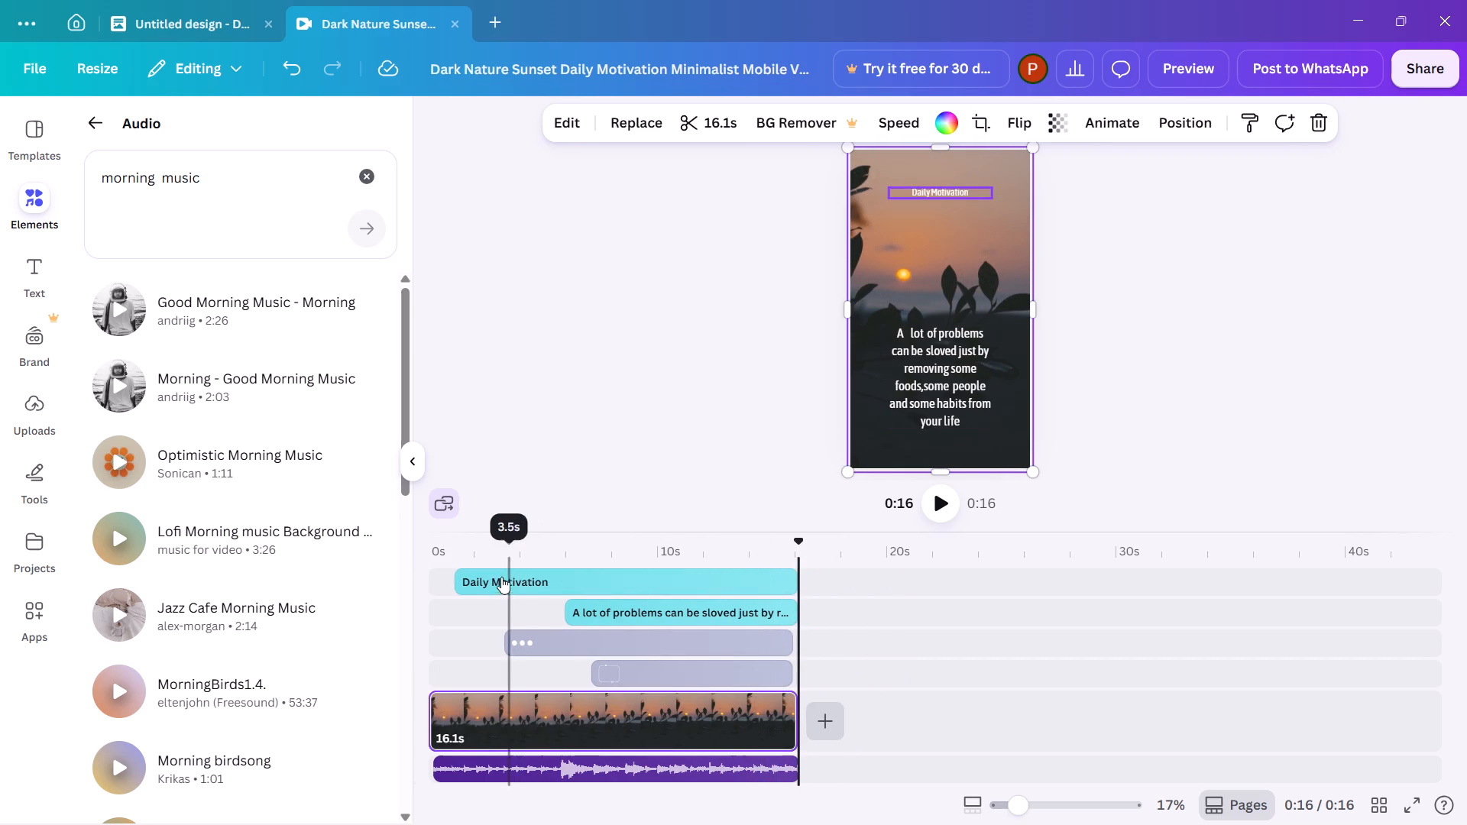
# Play the shortened video with music from the beginning to the end.
pyautogui.click(437, 571)
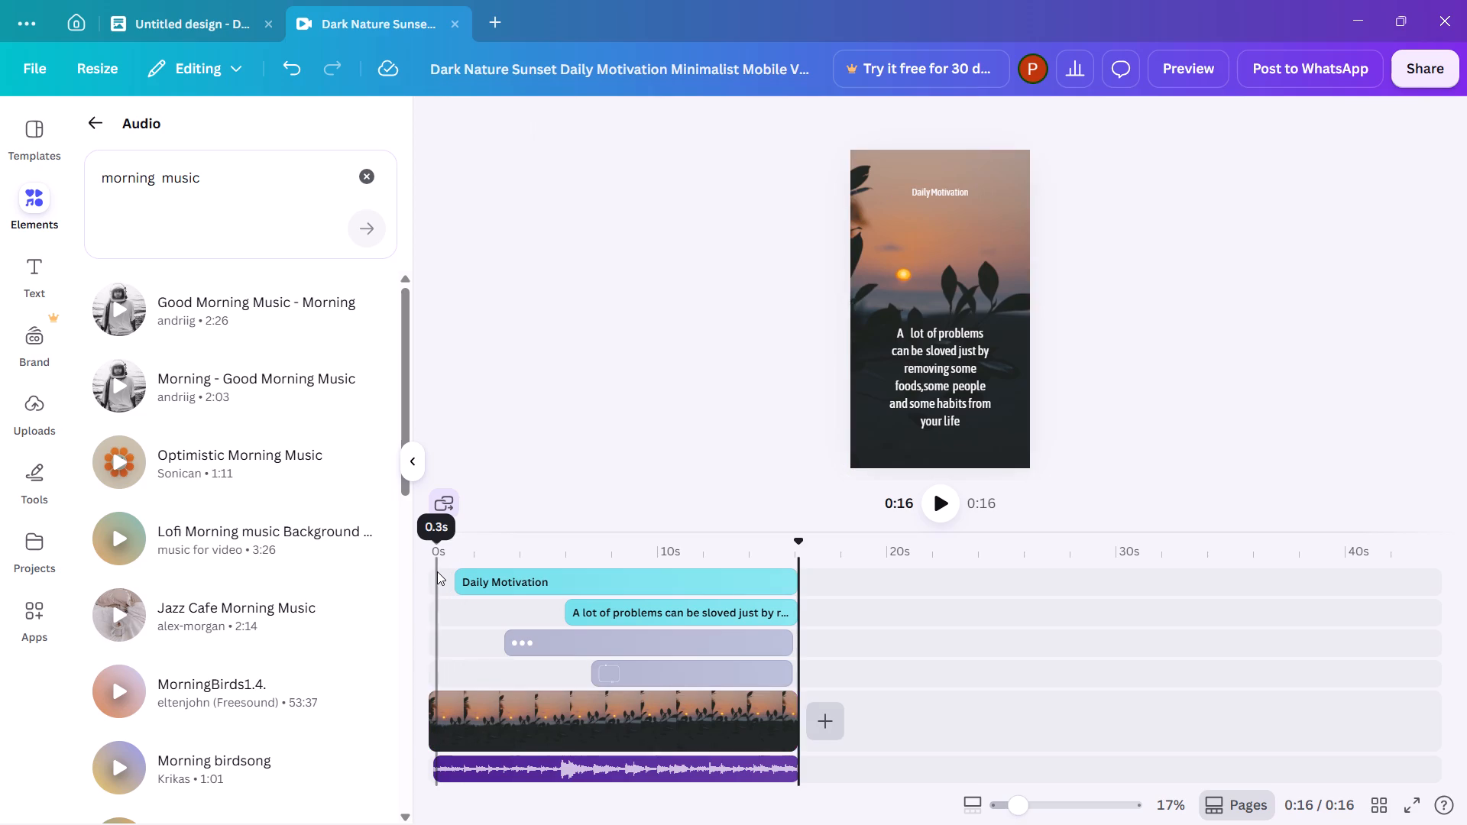
pyautogui.press('space')
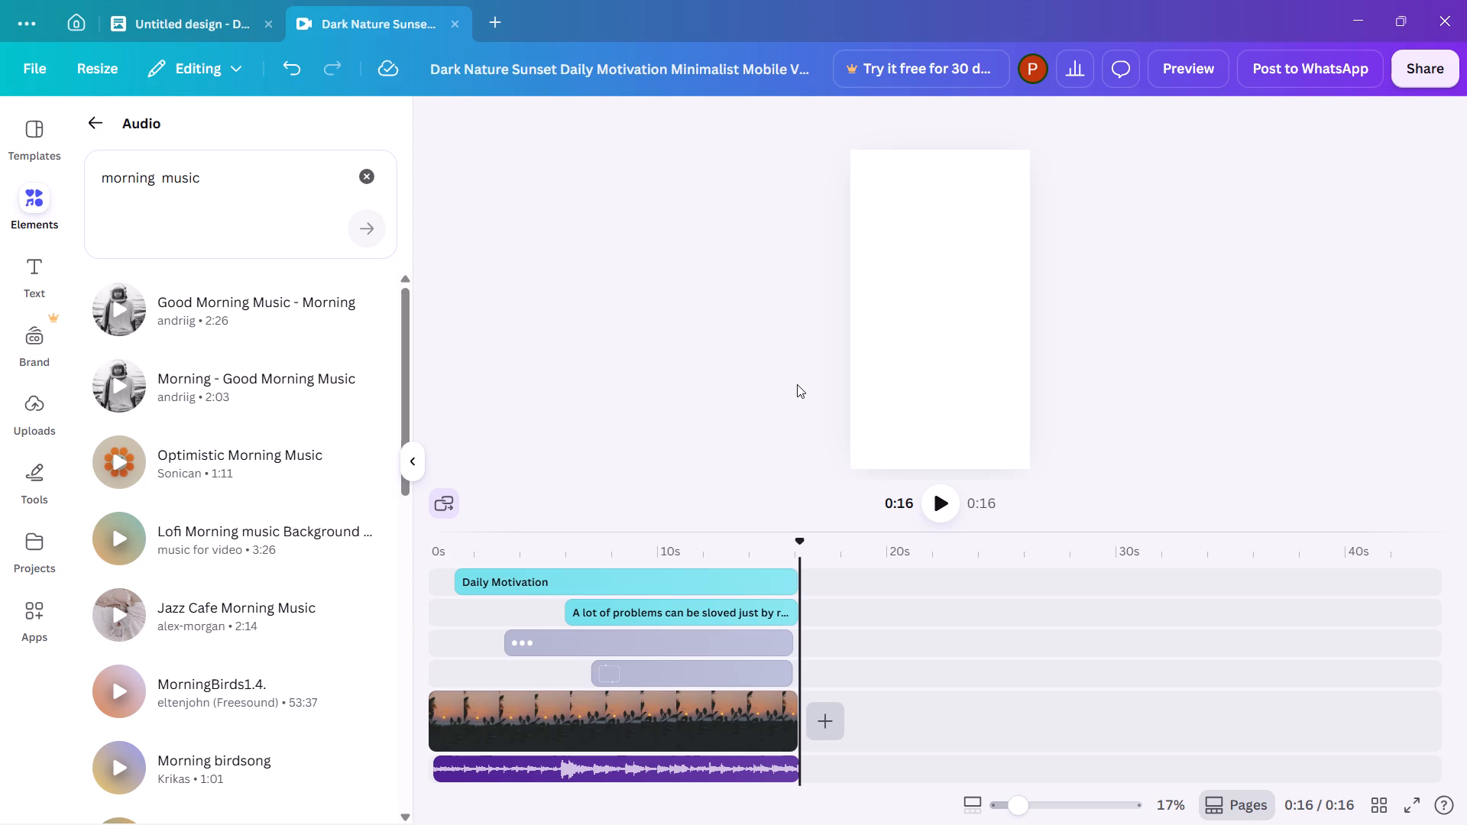
# Select the Morning - Good Morning Music clip and replay the whole video from the start of the music.
pyautogui.hscroll(-6, 797, 384)
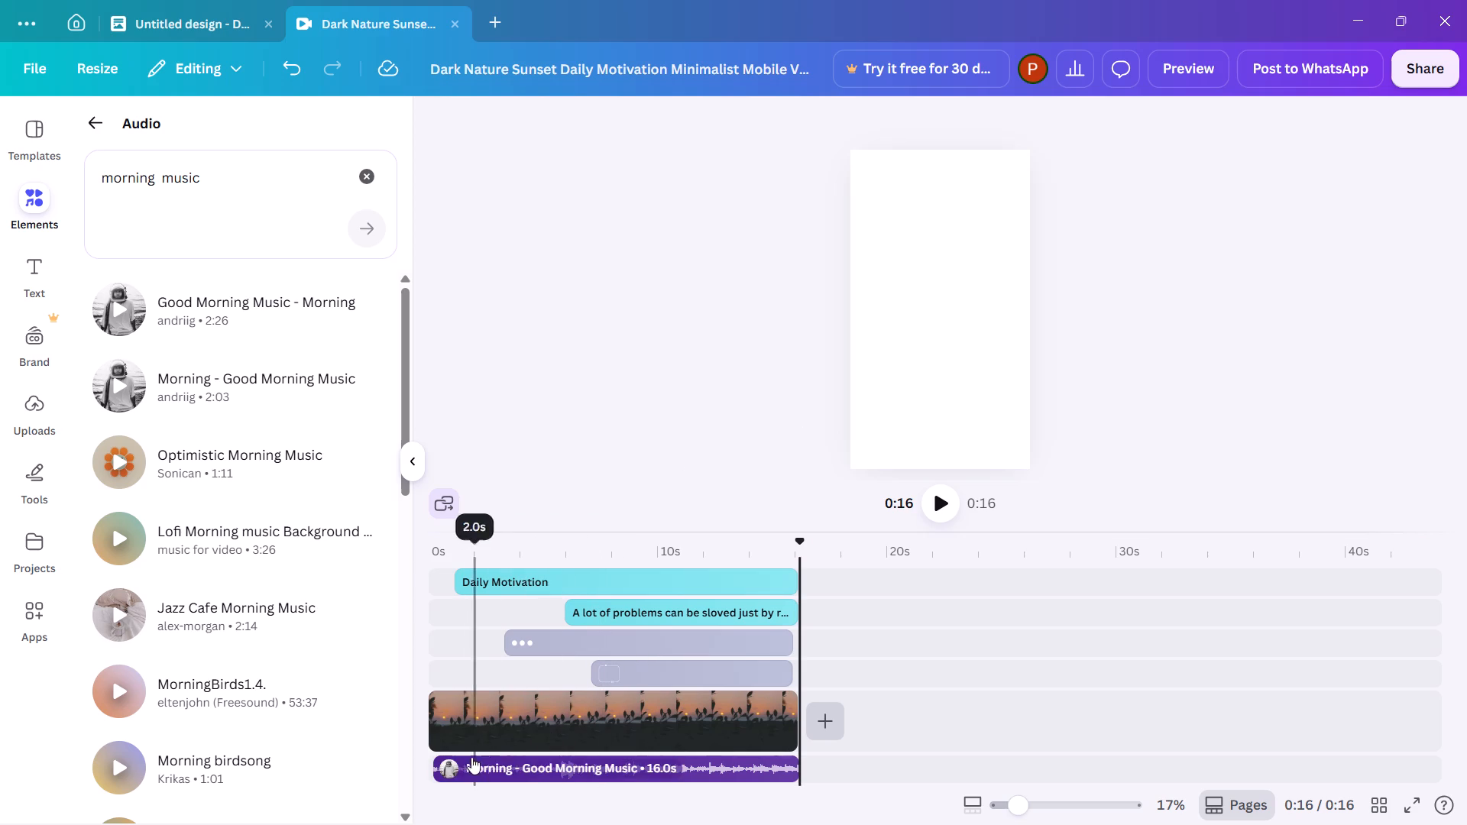
pyautogui.click(446, 765)
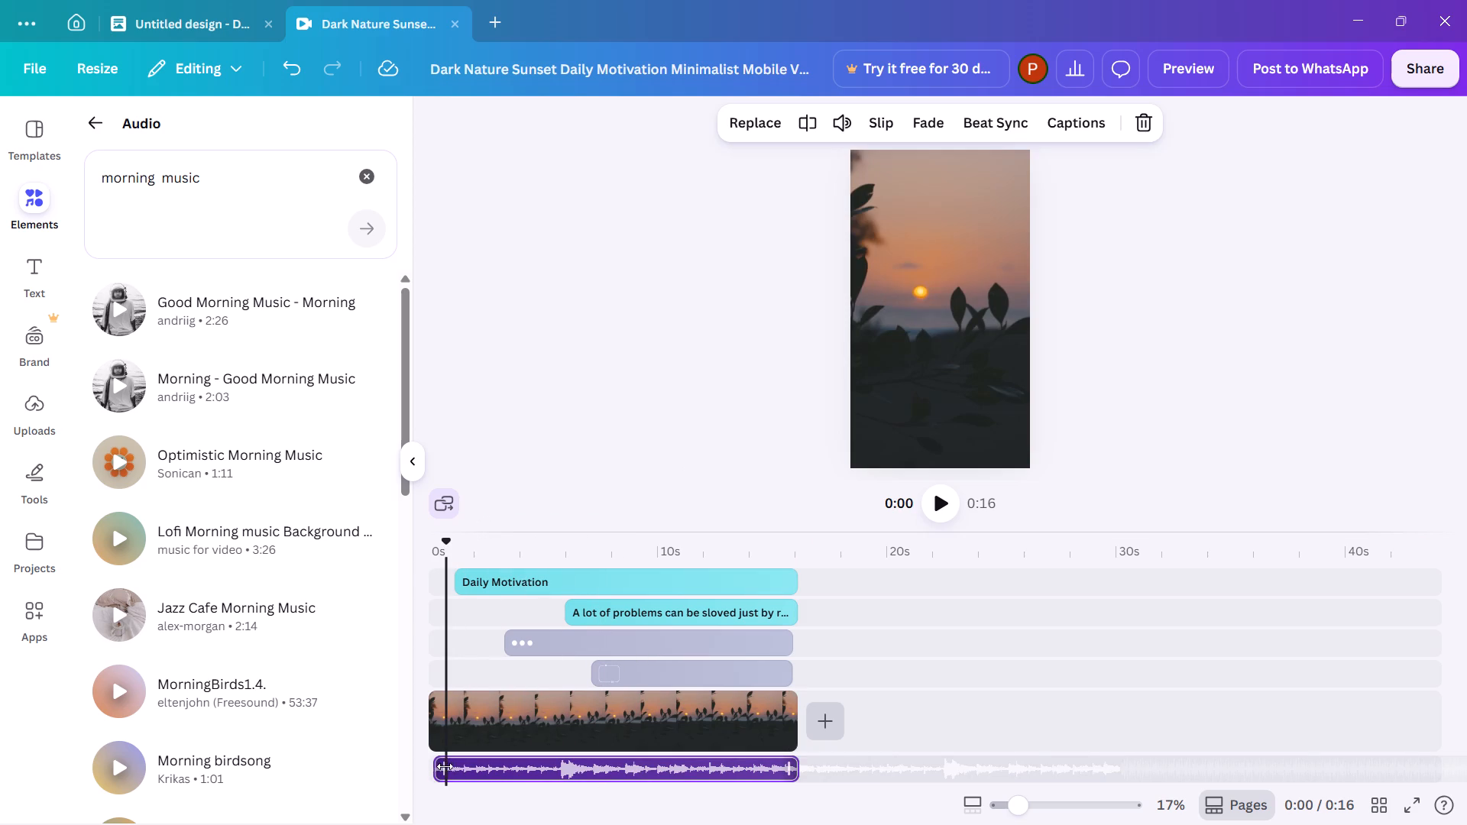
pyautogui.click(433, 771)
pyautogui.click(433, 771)
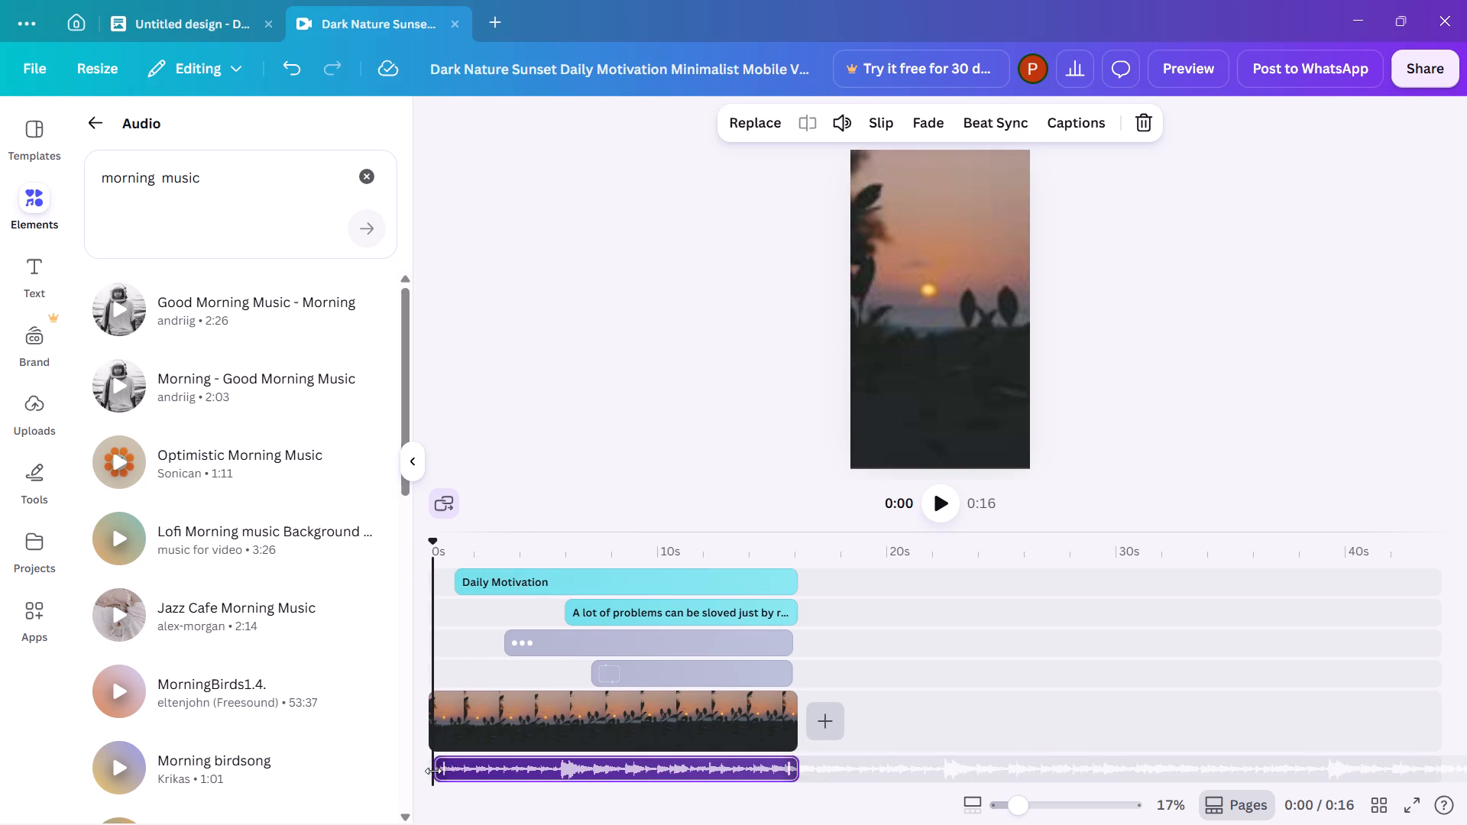
pyautogui.click(947, 500)
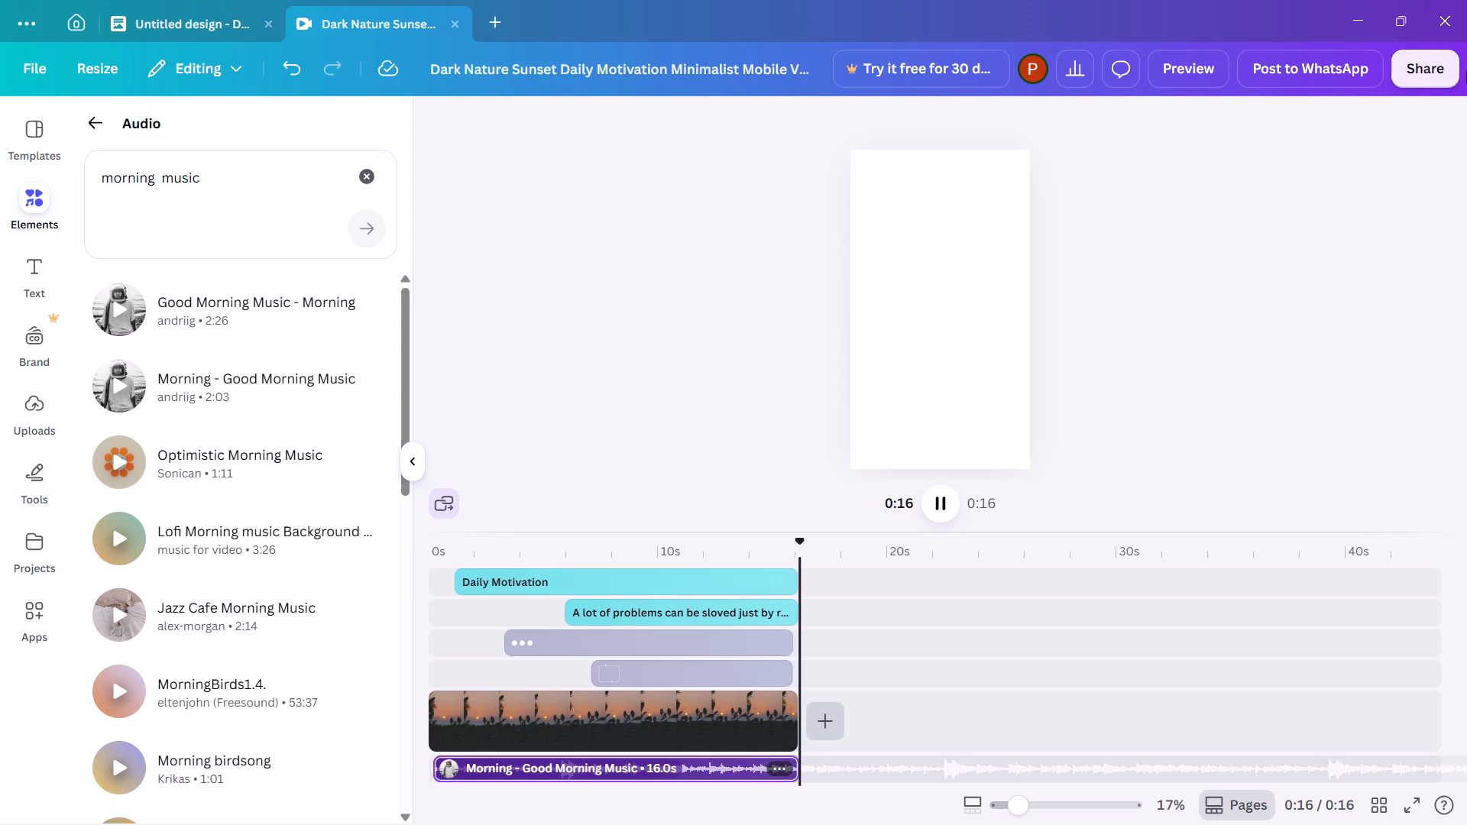
# Download the design as a 1080p MP4 video and save it in the Downloads folder as "video 1".
pyautogui.click(1427, 61)
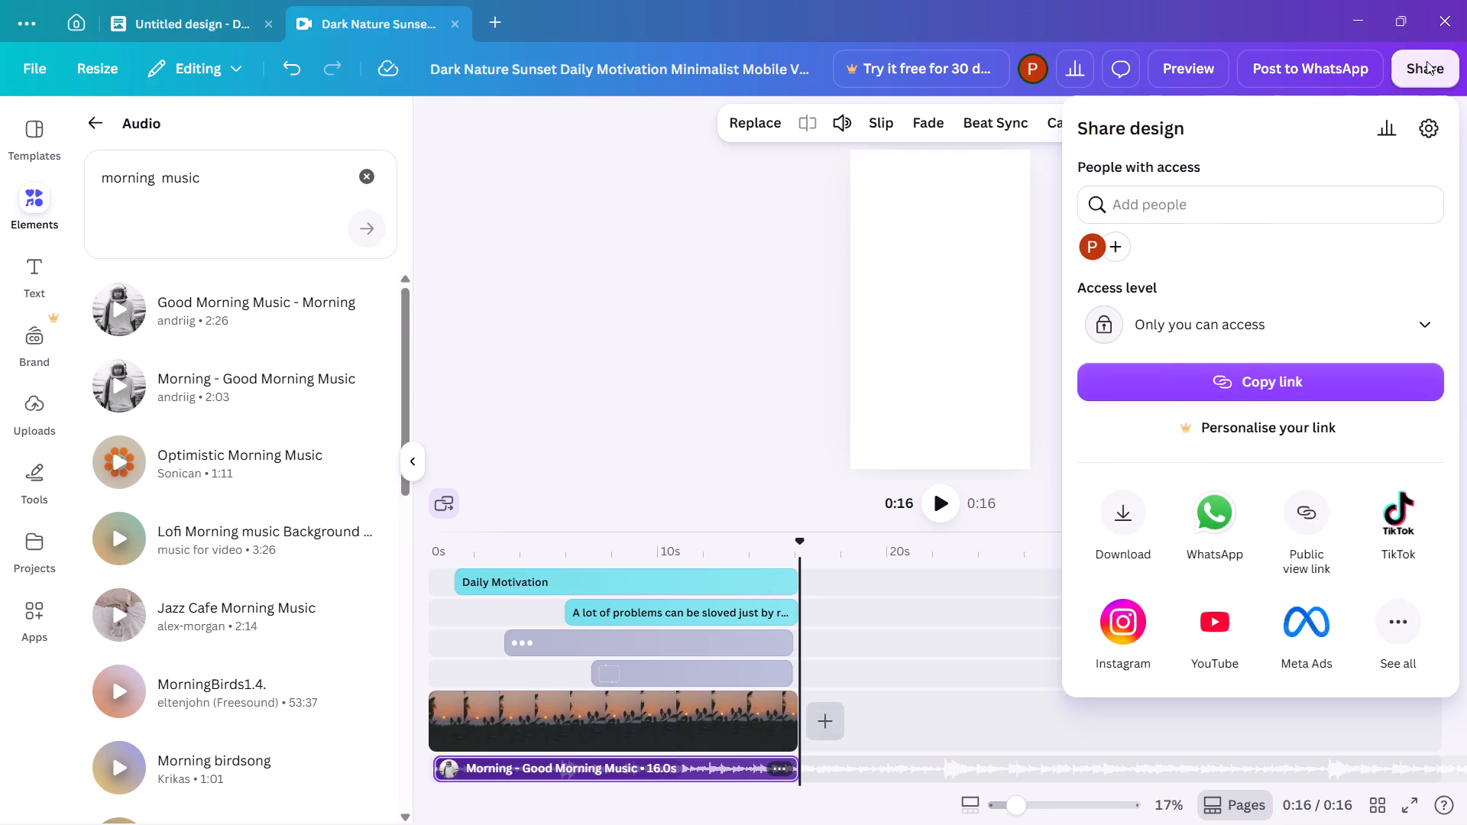
pyautogui.click(1121, 513)
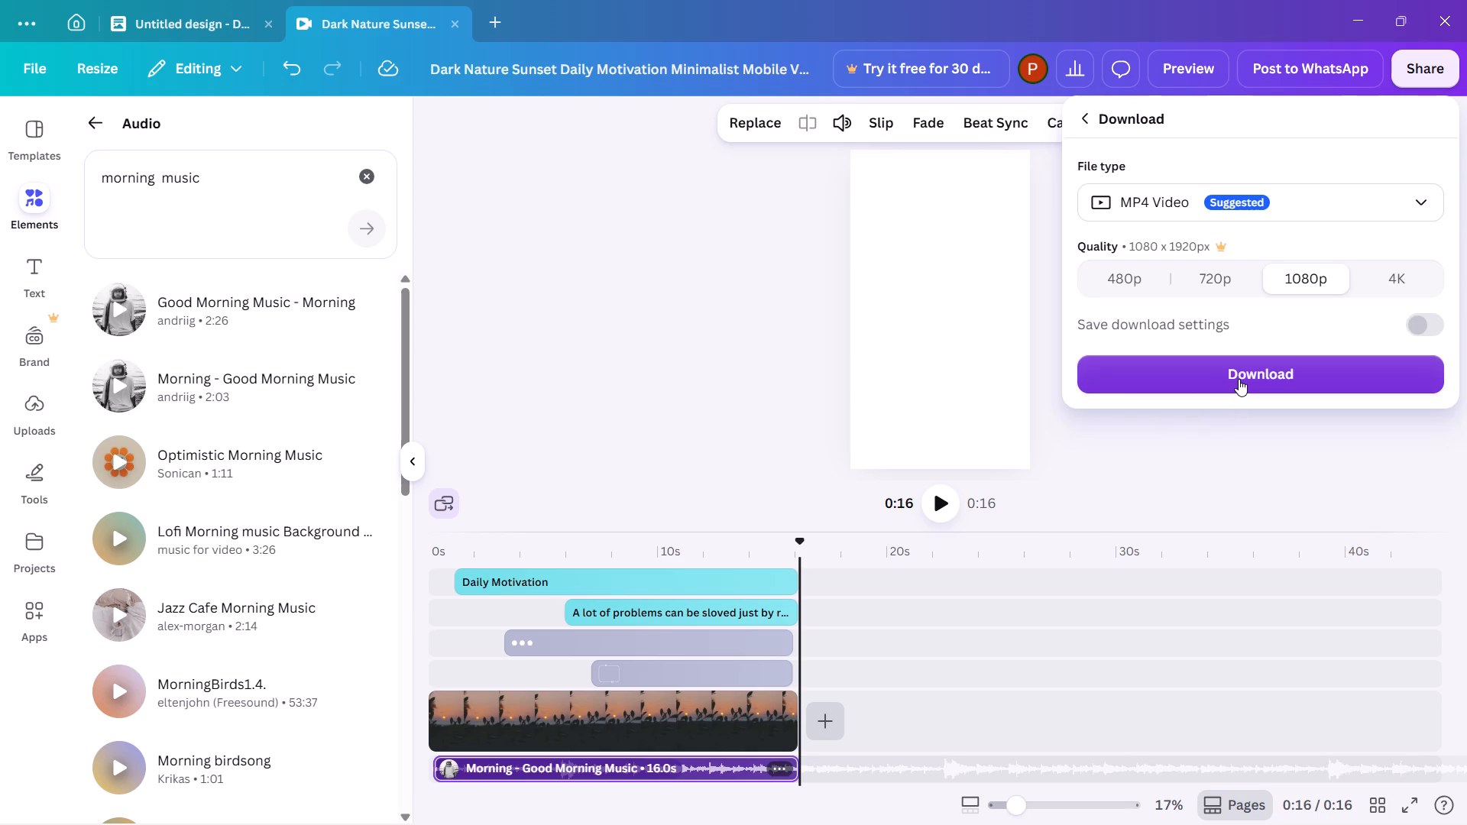
pyautogui.click(1239, 379)
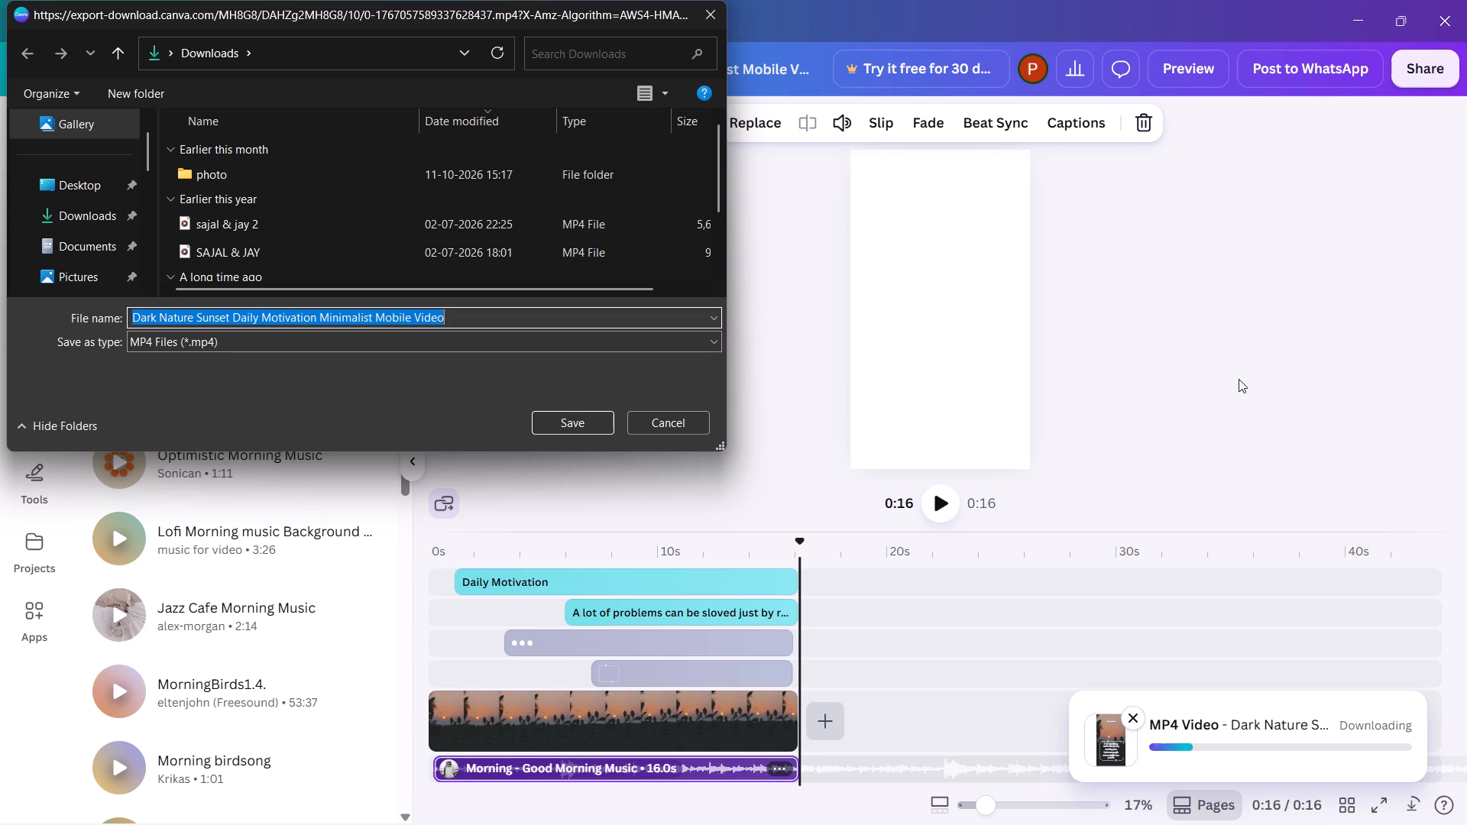
pyautogui.press('v')
pyautogui.write('idi')
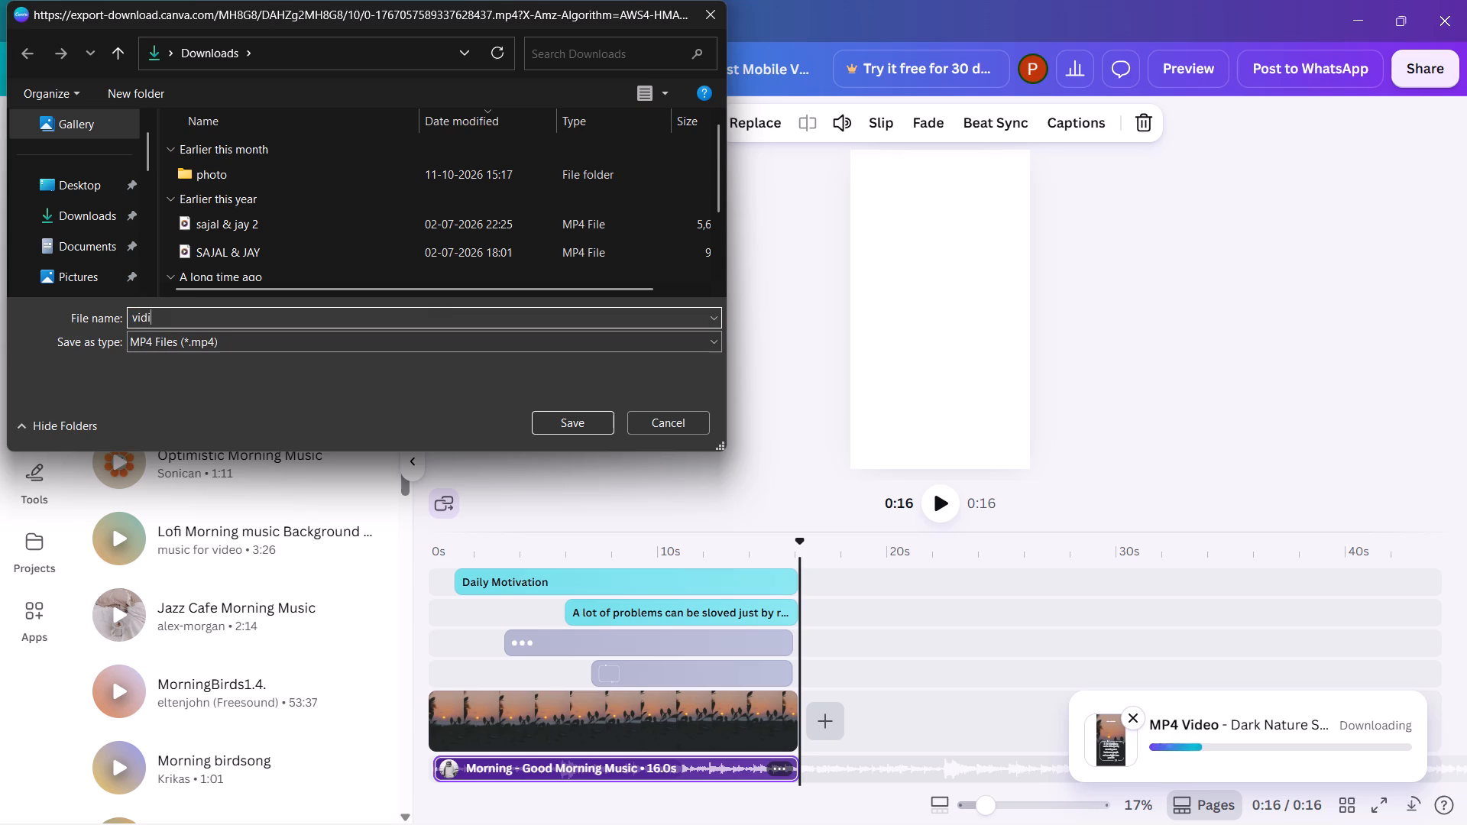
pyautogui.press('BackSpace')
pyautogui.write('eo')
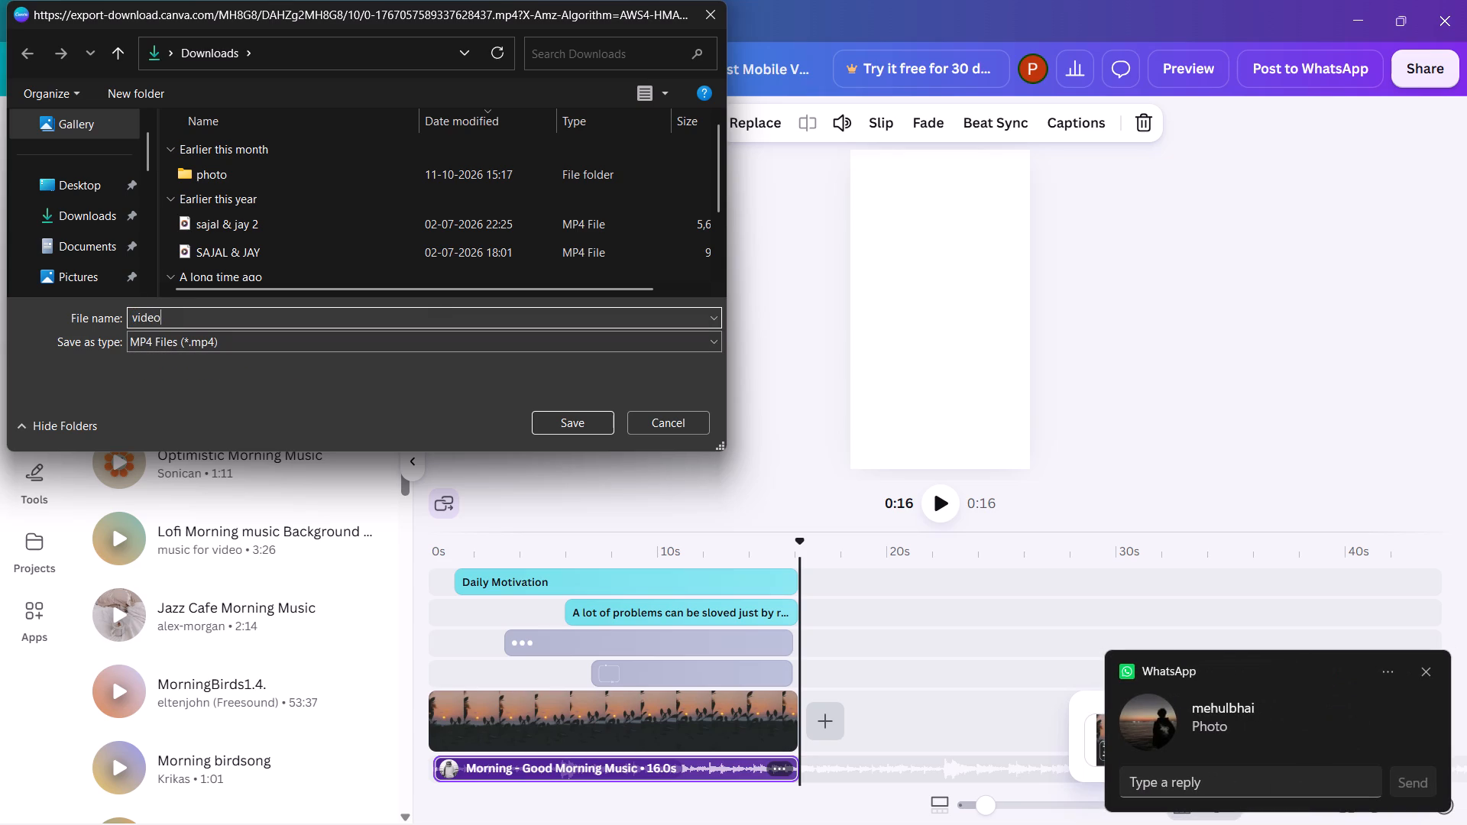
pyautogui.press('space')
pyautogui.press('1')
pyautogui.press('Return')
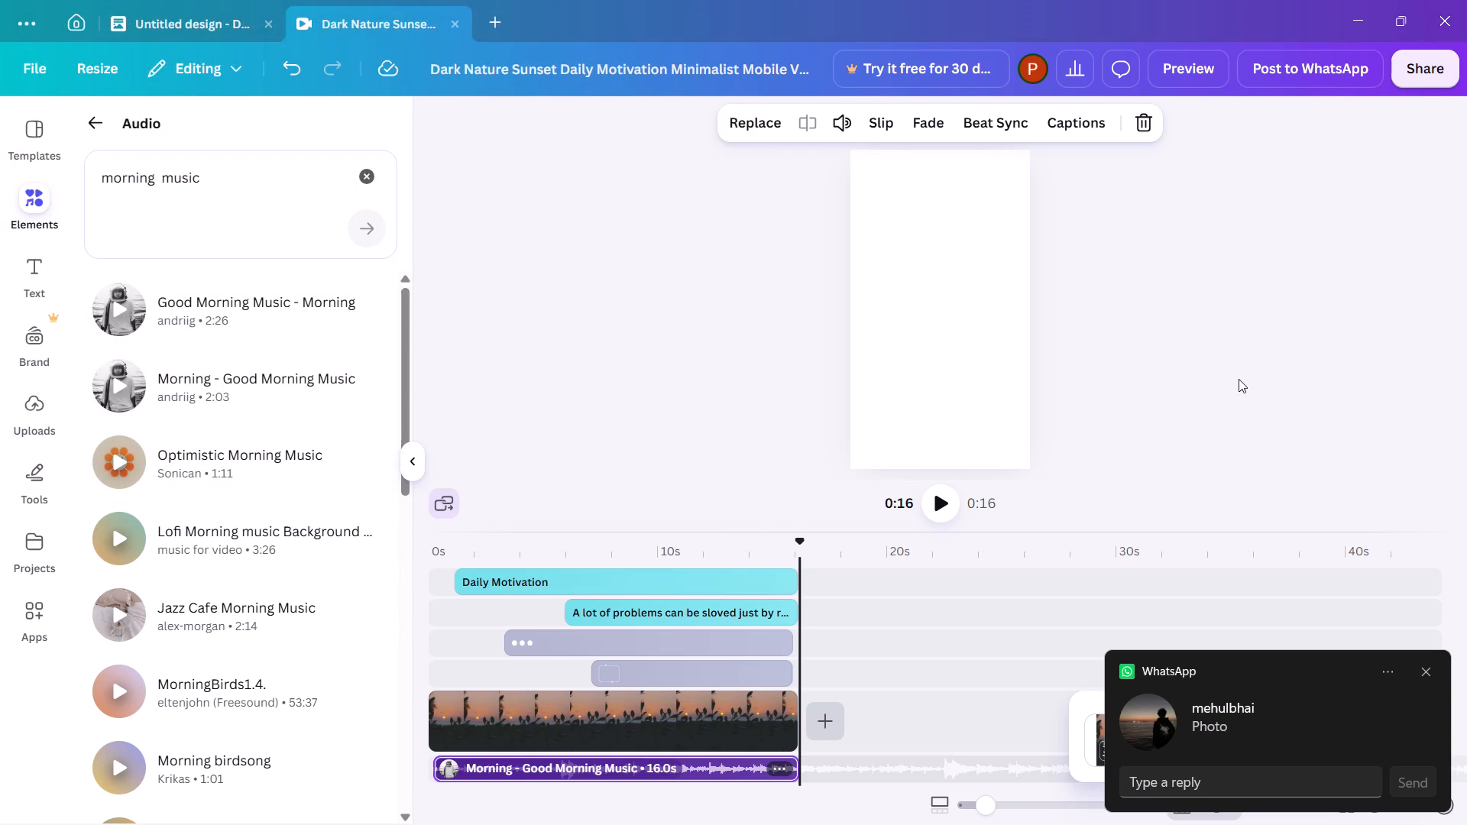